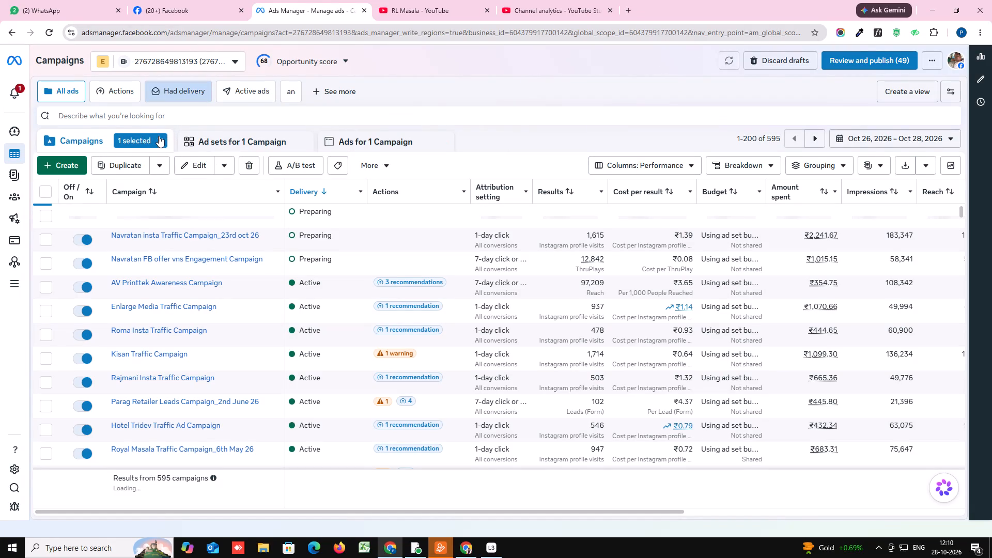
Clear the existing campaign selection, select Navratan FB offer vns Engagement Campaign and list its ads.
left_click(159, 136)
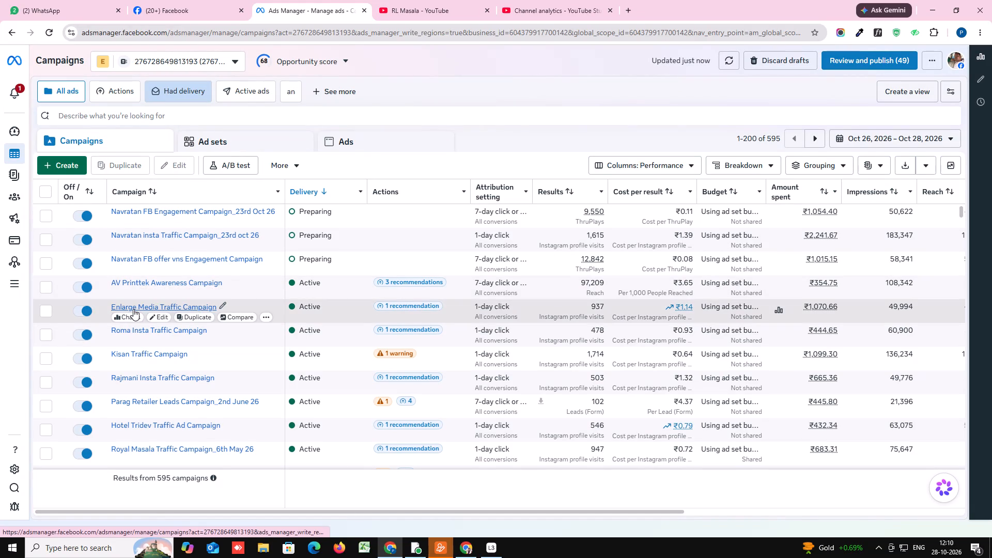
scroll(134, 280, "up", 4)
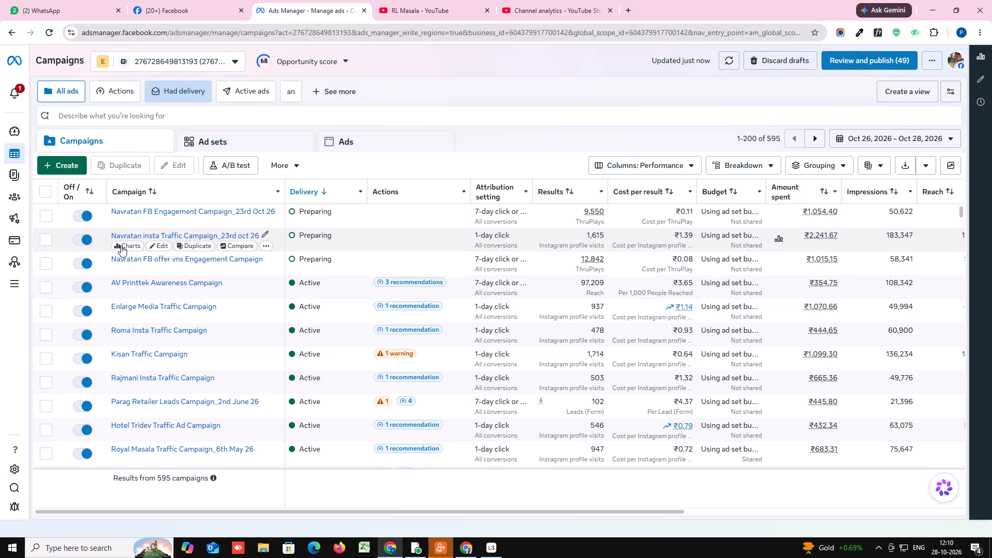
left_click(44, 265)
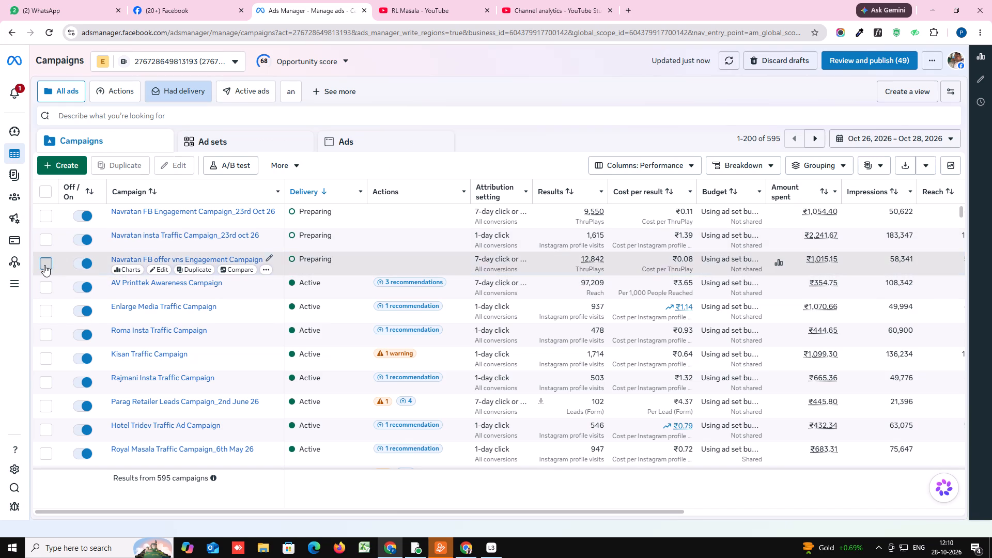
left_click(222, 136)
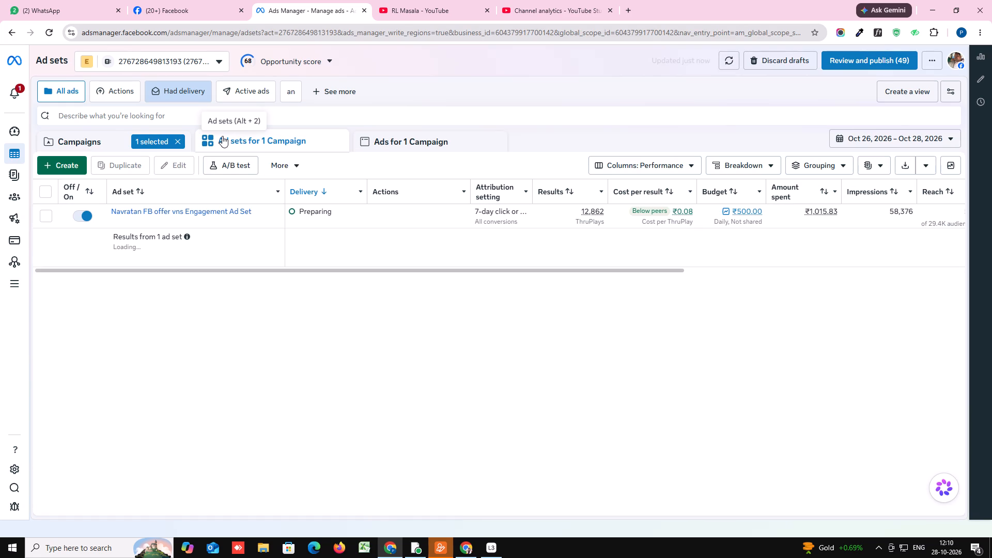
left_click(410, 137)
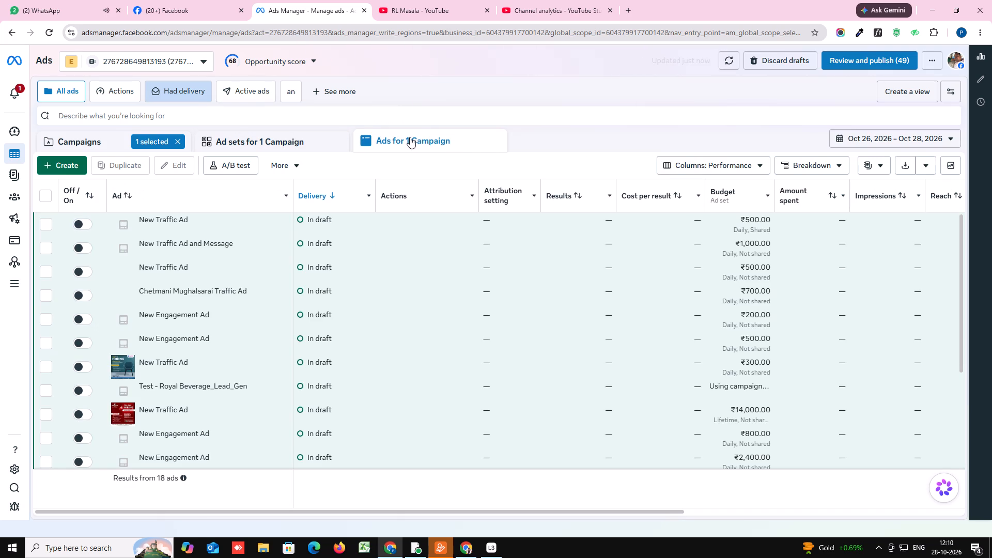
Open the New Engagement Ad with Preparing status for editing to examine its identity and preview, and close it without changes.
scroll(243, 254, "down", 8)
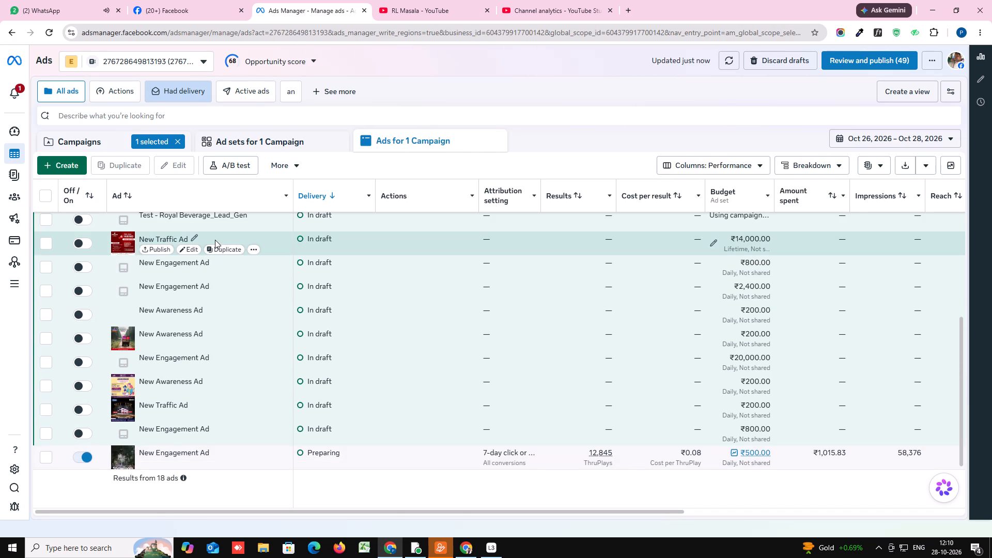
scroll(175, 425, "down", 3)
scroll(213, 354, "down", 3)
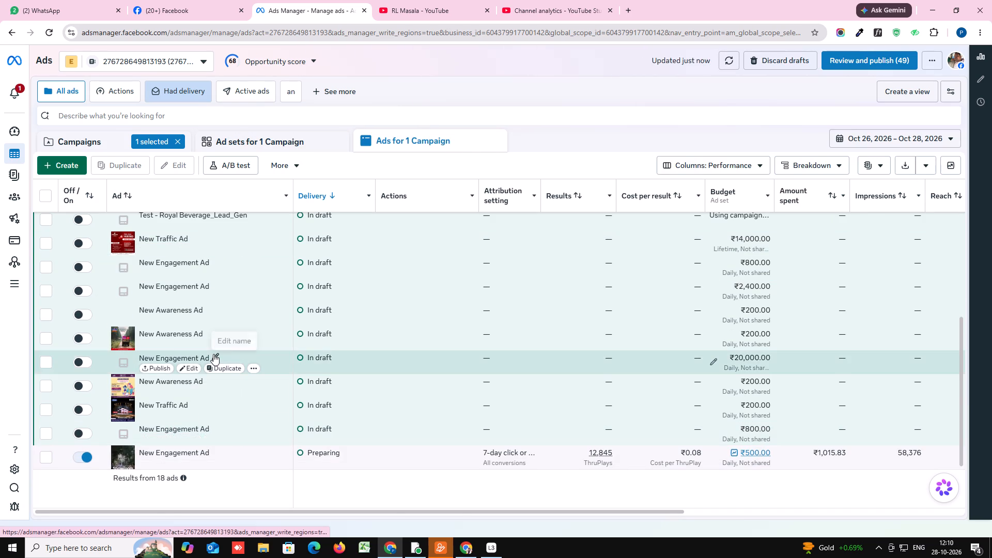
scroll(171, 445, "down", 1)
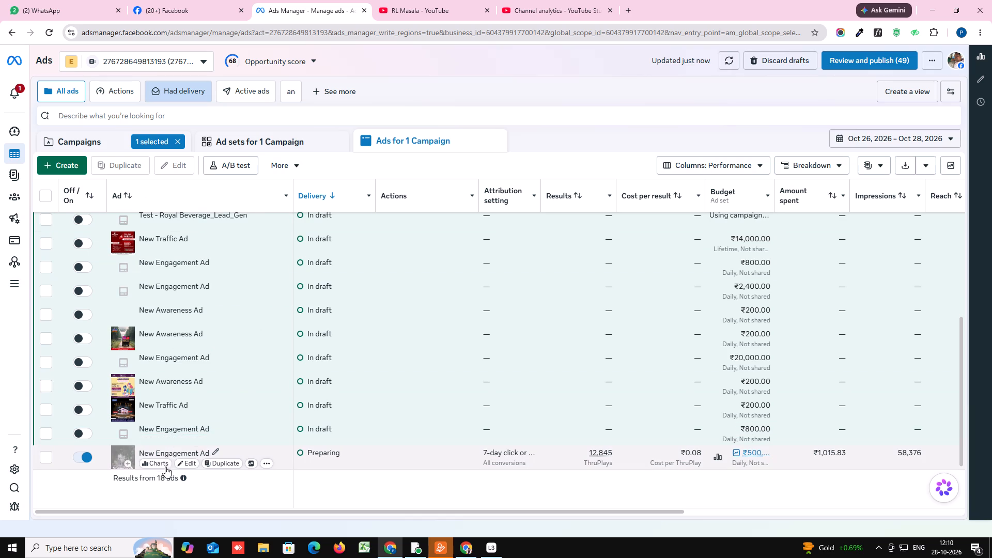
left_click(189, 462)
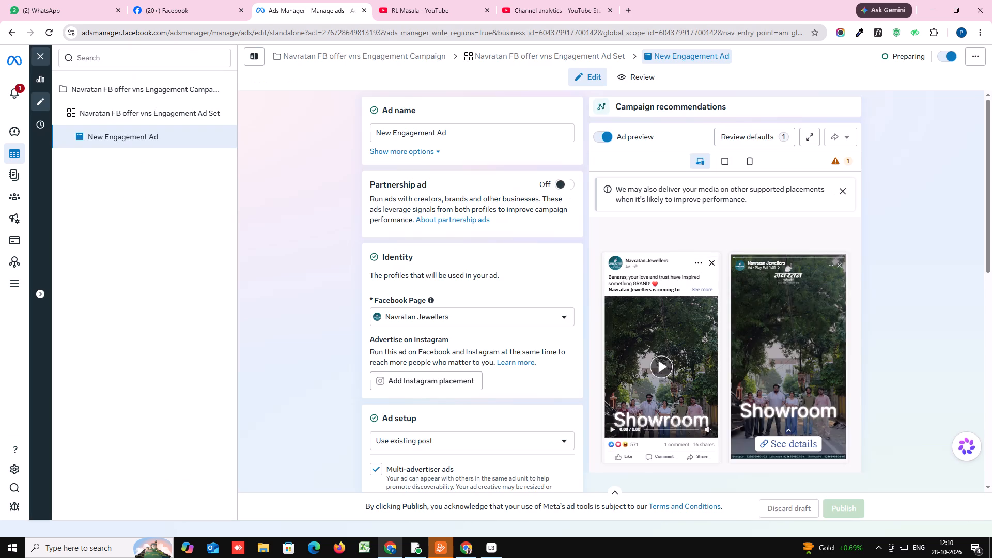
left_click(41, 52)
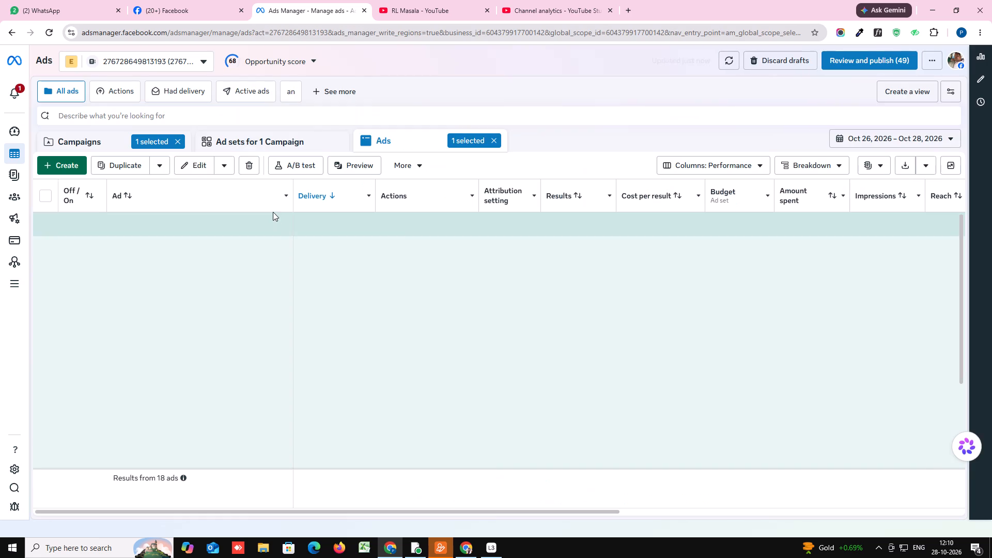
Turn off the New Engagement Ad at the end of the list, the one with Preparing status.
scroll(179, 279, "down", 3)
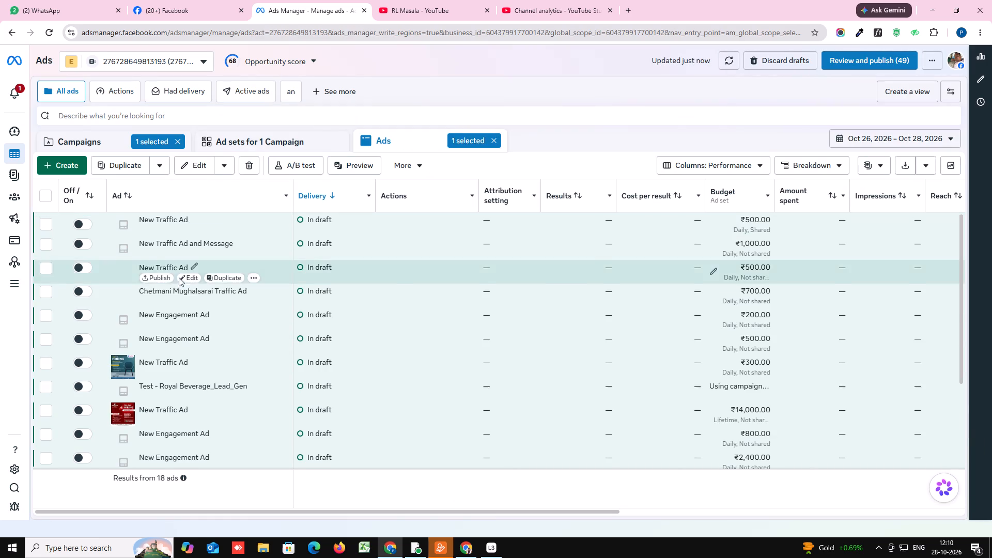
scroll(179, 277, "down", 3)
scroll(167, 355, "down", 1)
left_click(86, 455)
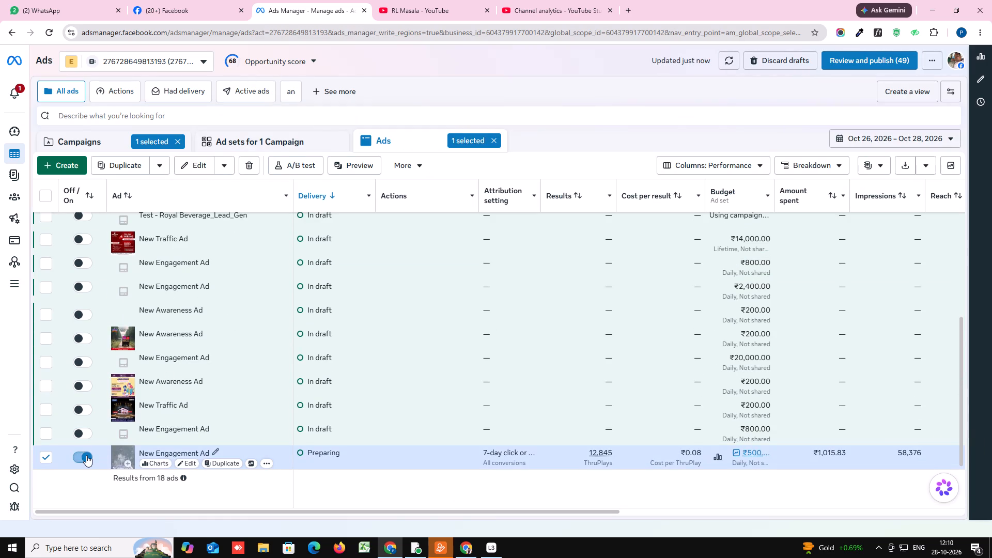
Turn off the Navratan FB offer vns Engagement Ad Set.
left_click(316, 141)
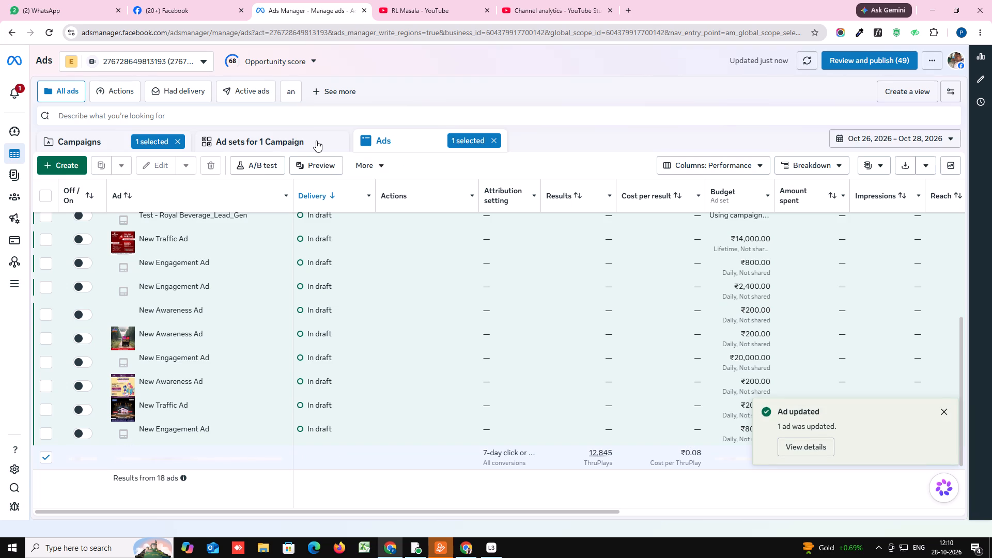
left_click(86, 213)
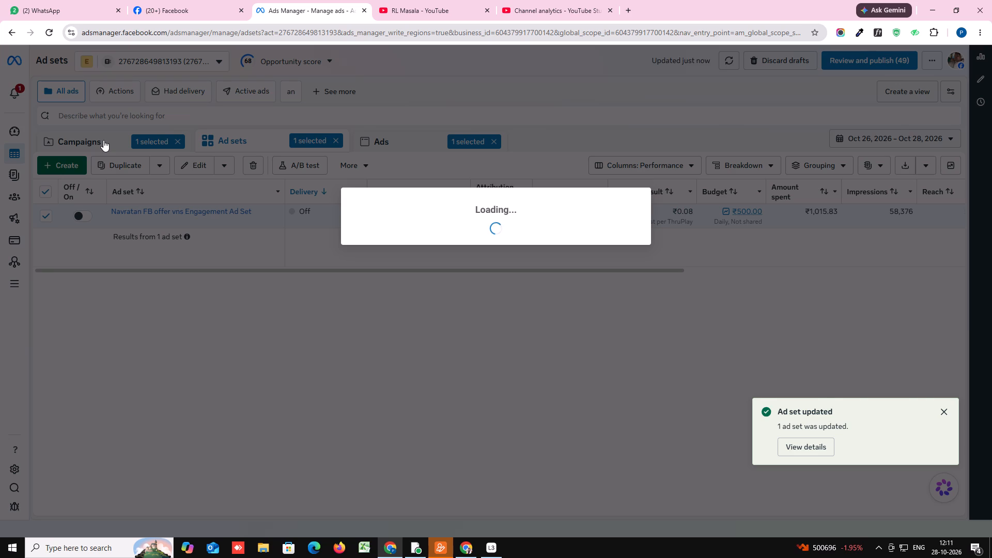
Turn off the Navratan FB offer vns Engagement Campaign itself and deselect it.
left_click(103, 140)
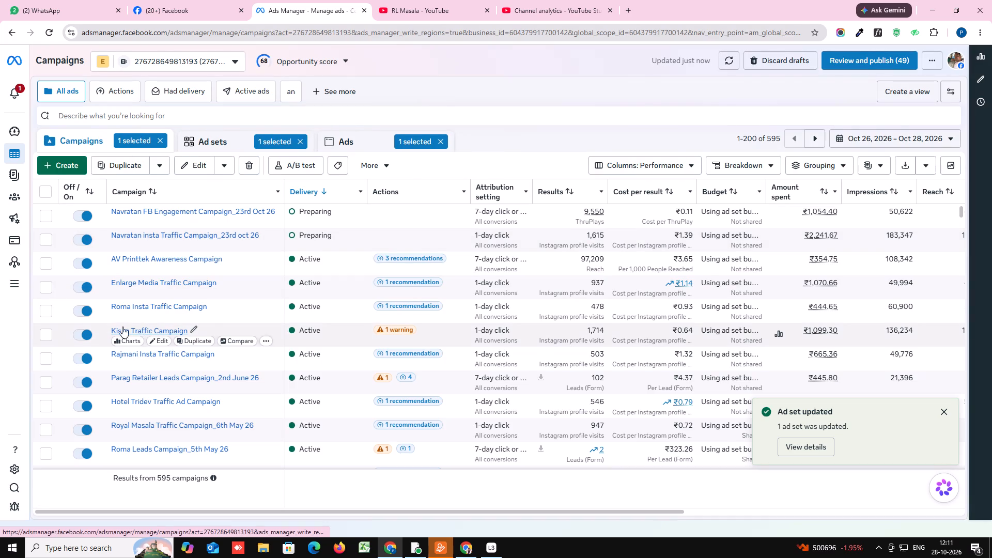
scroll(115, 309, "down", 7)
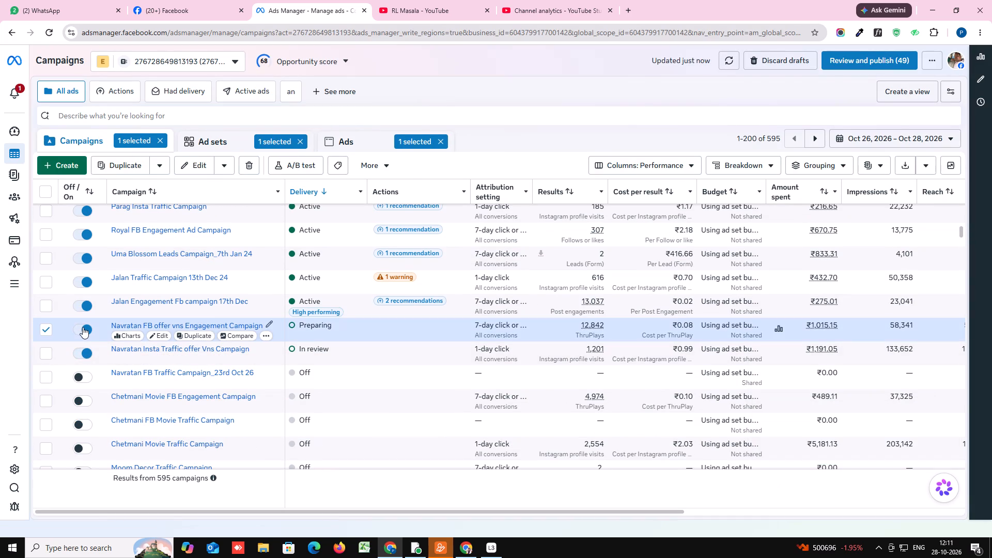
left_click(83, 327)
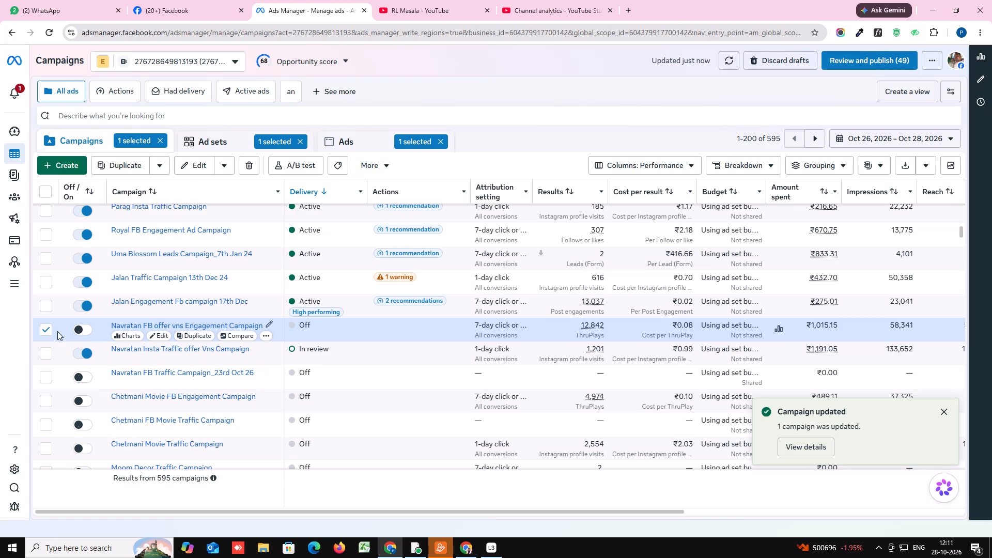
left_click(45, 329)
Turn off the preparing New Traffic Ad and Message belonging to Navratan Insta Traffic Ad Set in Navratan insta Traffic Campaign_23rd oct 26.
scroll(117, 293, "up", 11)
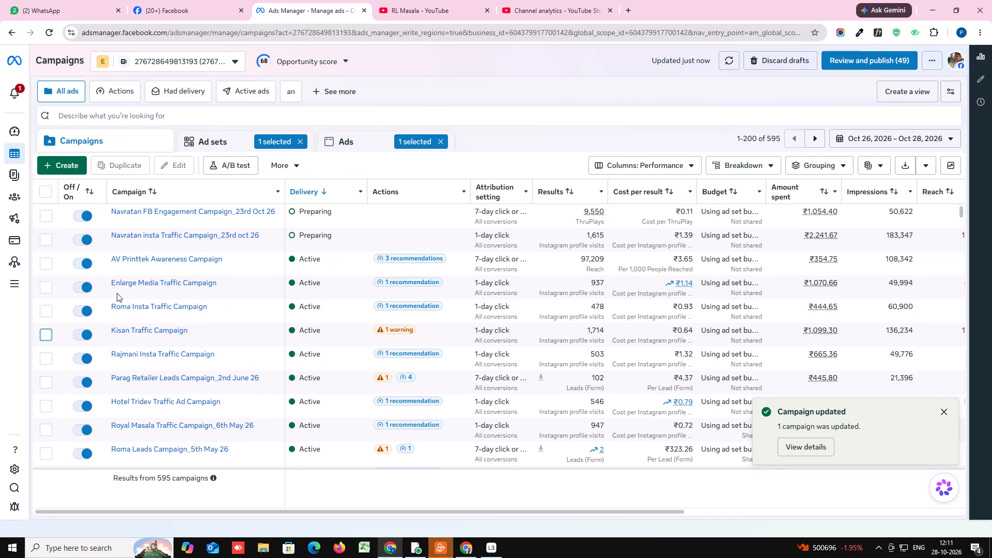
scroll(117, 293, "up", 6)
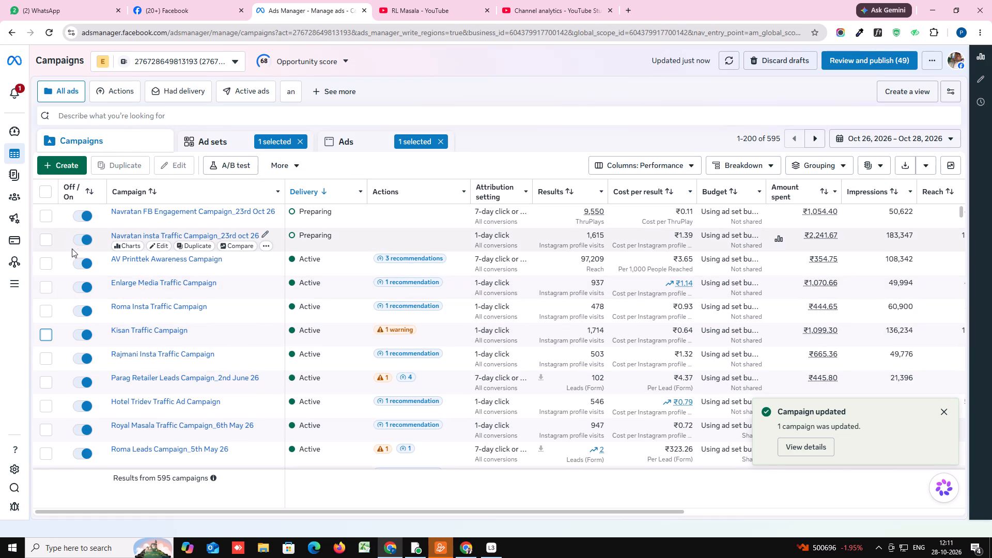
left_click(49, 241)
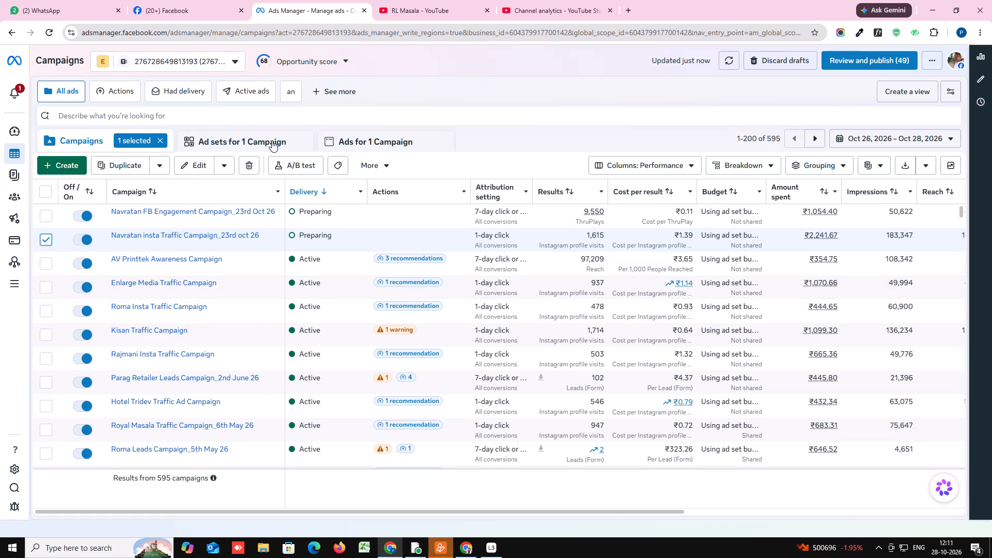
left_click(272, 139)
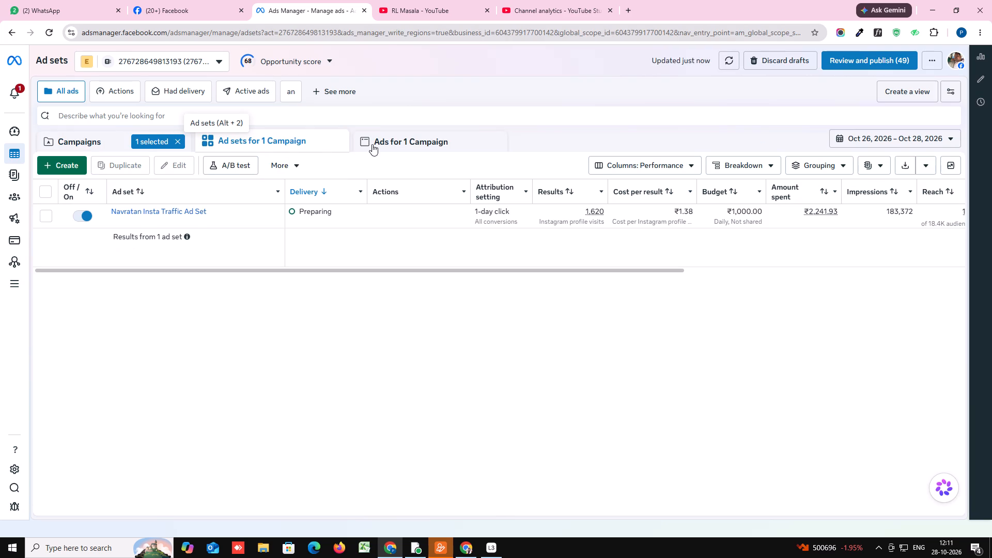
left_click(46, 216)
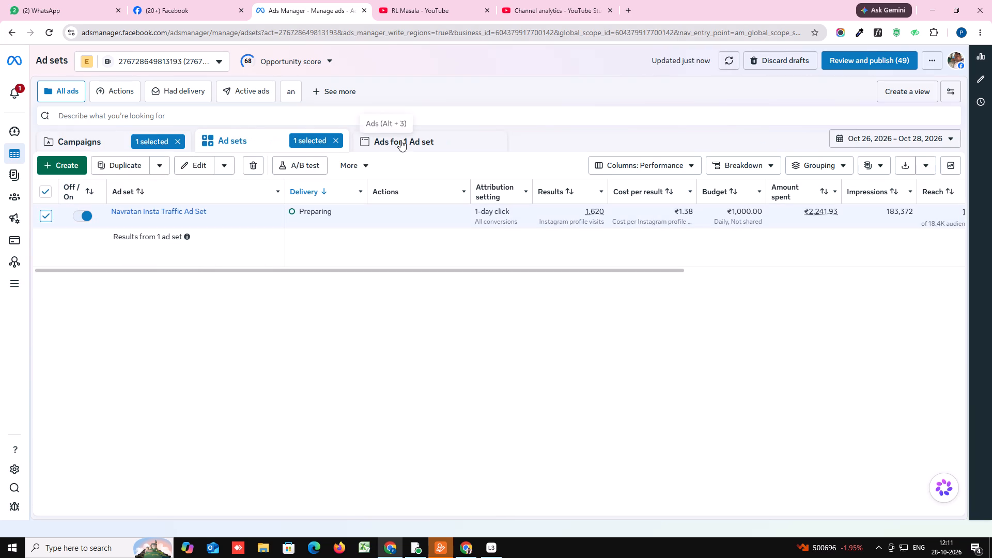
left_click(400, 140)
scroll(226, 277, "down", 5)
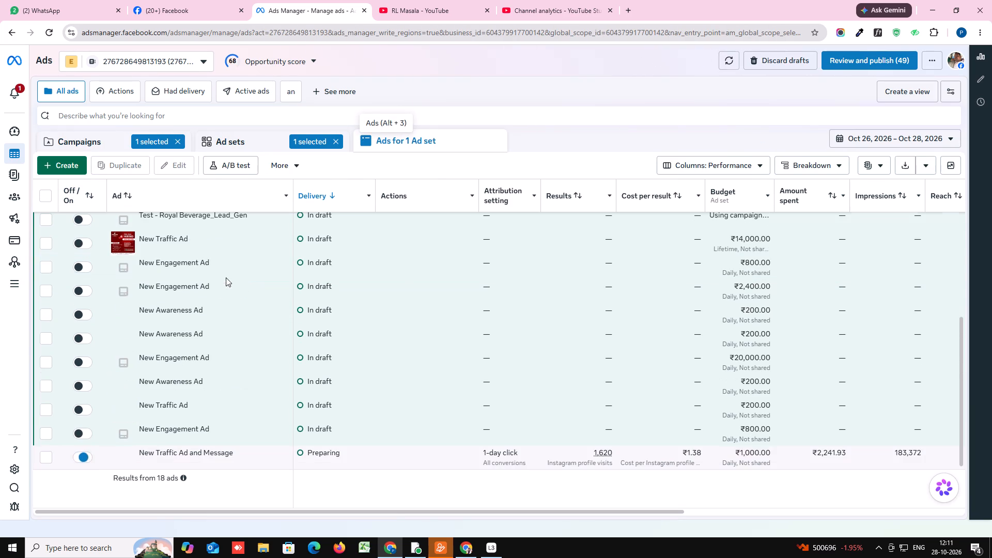
scroll(226, 277, "down", 3)
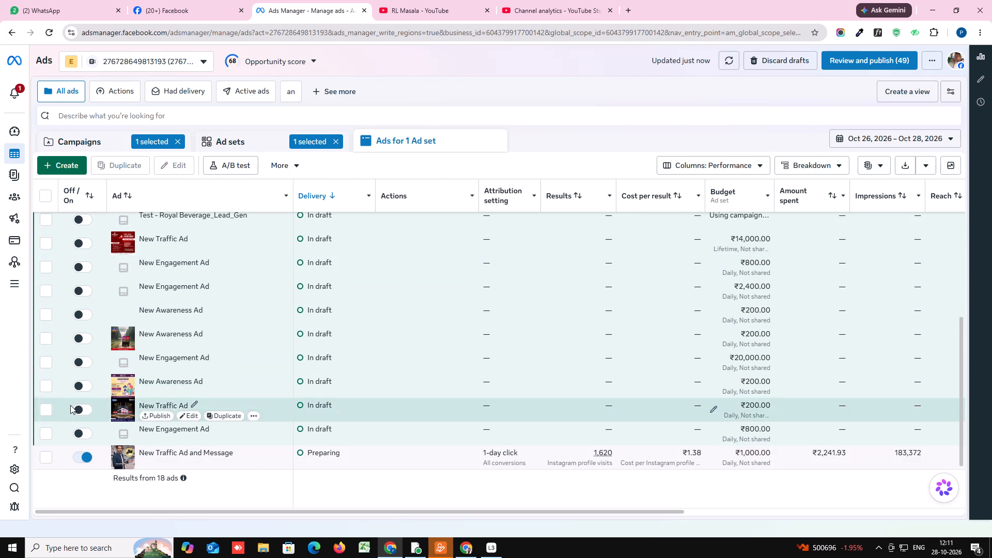
left_click(86, 455)
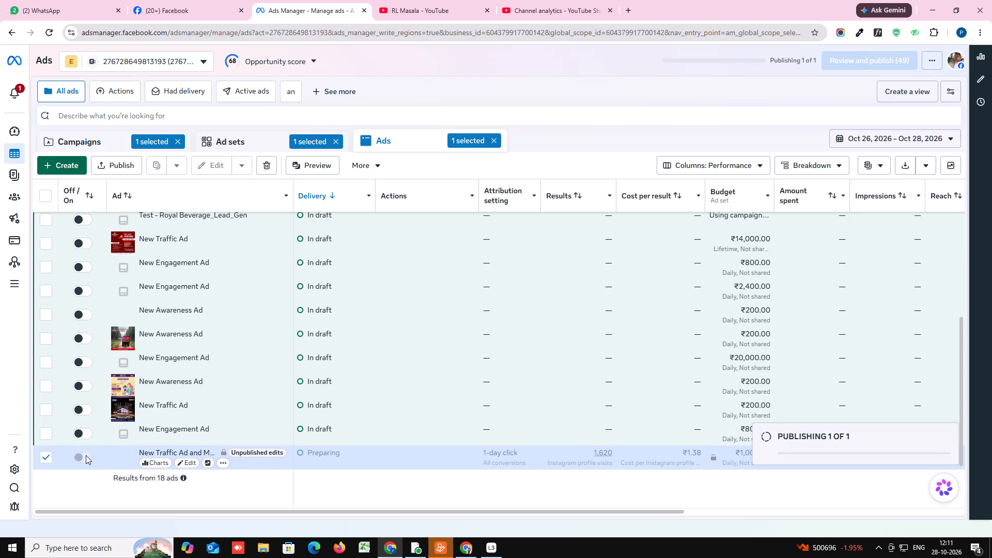
Turn off the Navratan Insta Traffic Ad Set.
left_click(264, 139)
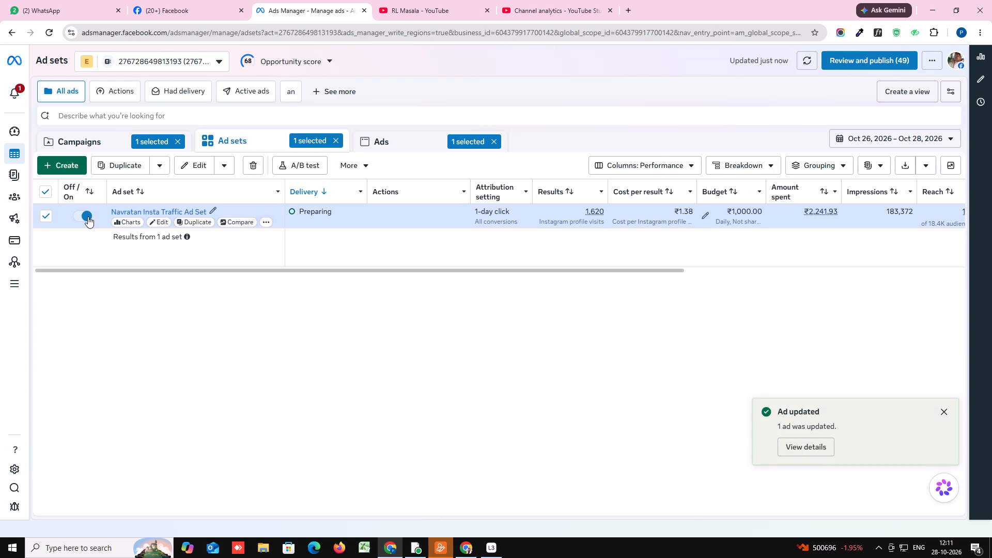
left_click(88, 216)
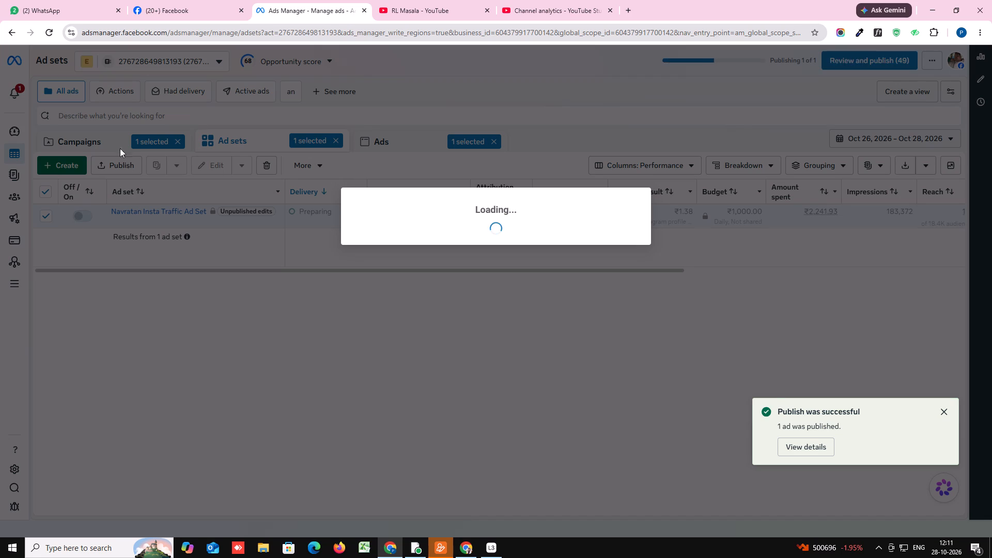
Turn off Navratan insta Traffic Campaign_23rd oct 26 and deselect it.
left_click(98, 140)
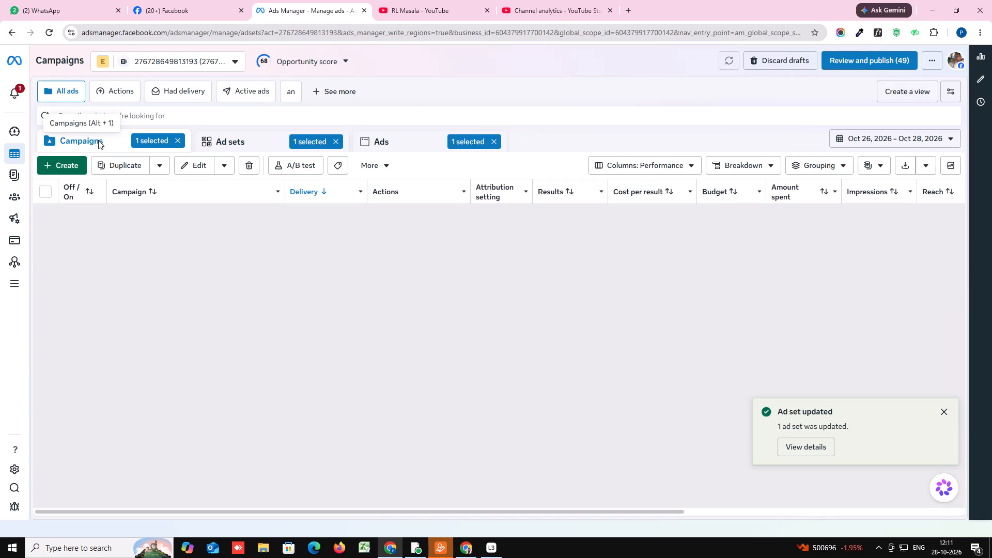
scroll(119, 286, "down", 3)
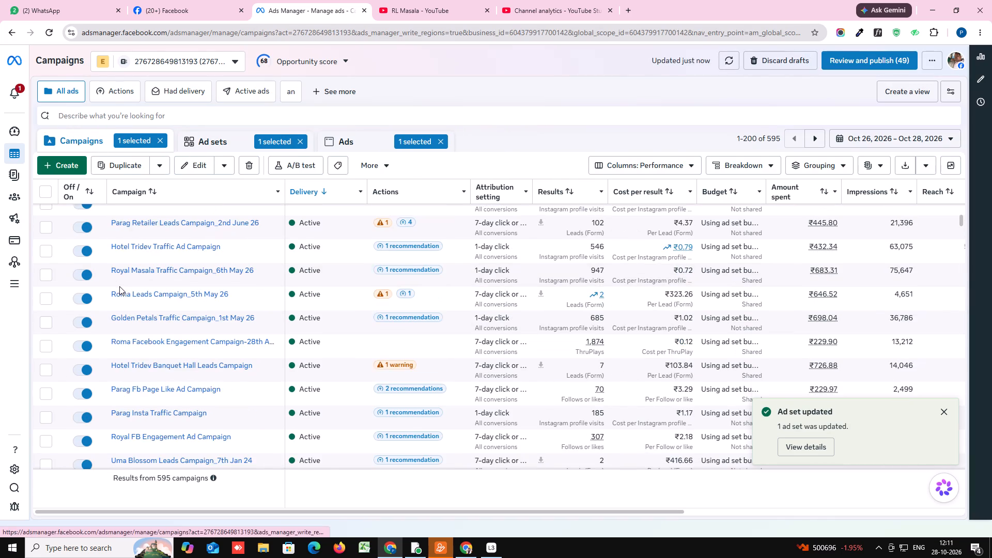
scroll(119, 286, "down", 2)
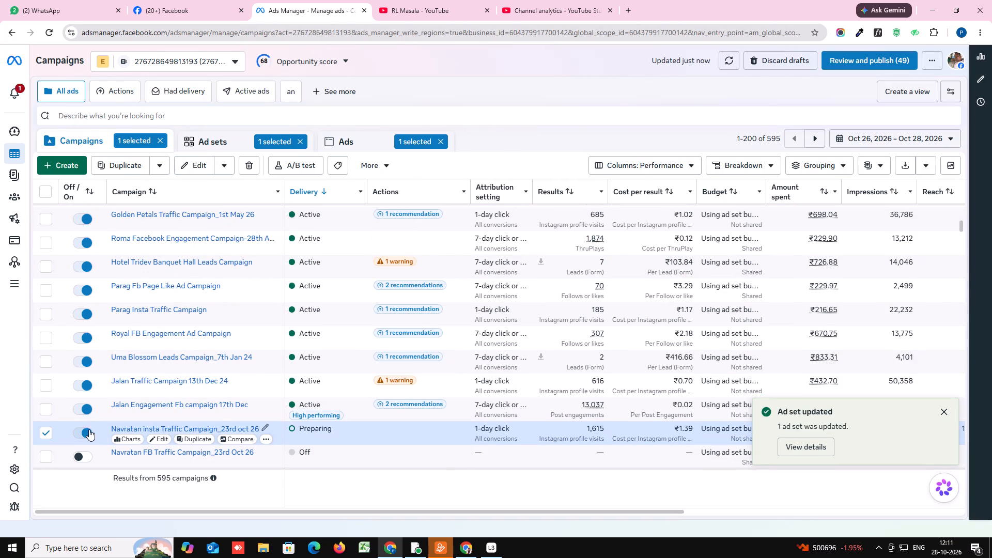
left_click(89, 429)
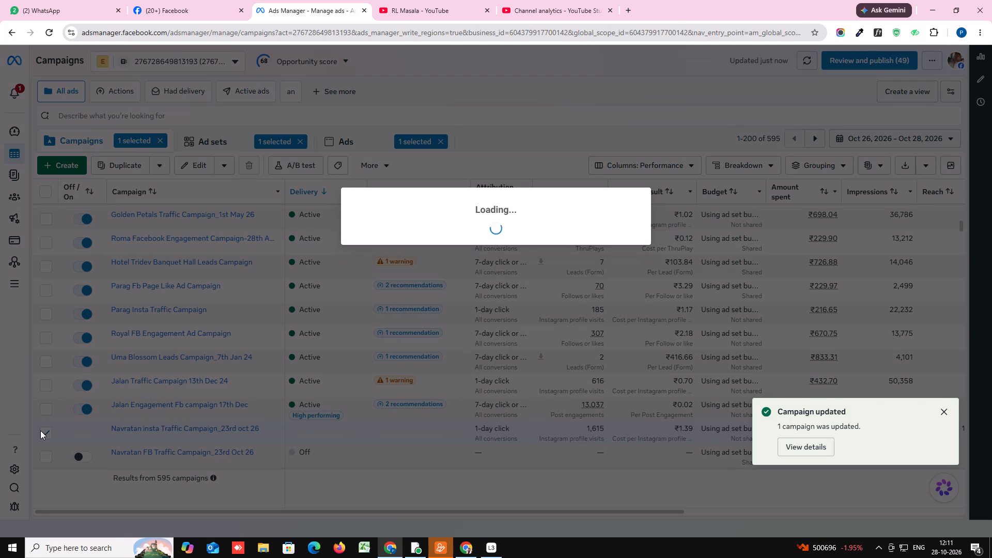
left_click(42, 432)
Open the processing New Traffic Ad of Navratan Insta Traffic offer Vns Campaign in the ad editor to check it, and close the editor.
scroll(130, 320, "up", 5)
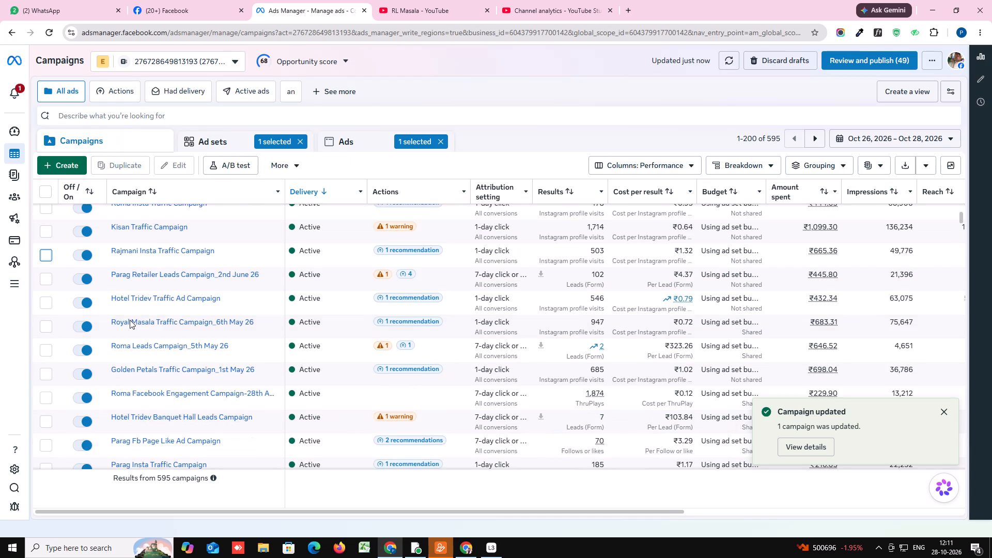
scroll(130, 320, "up", 6)
left_click(48, 240)
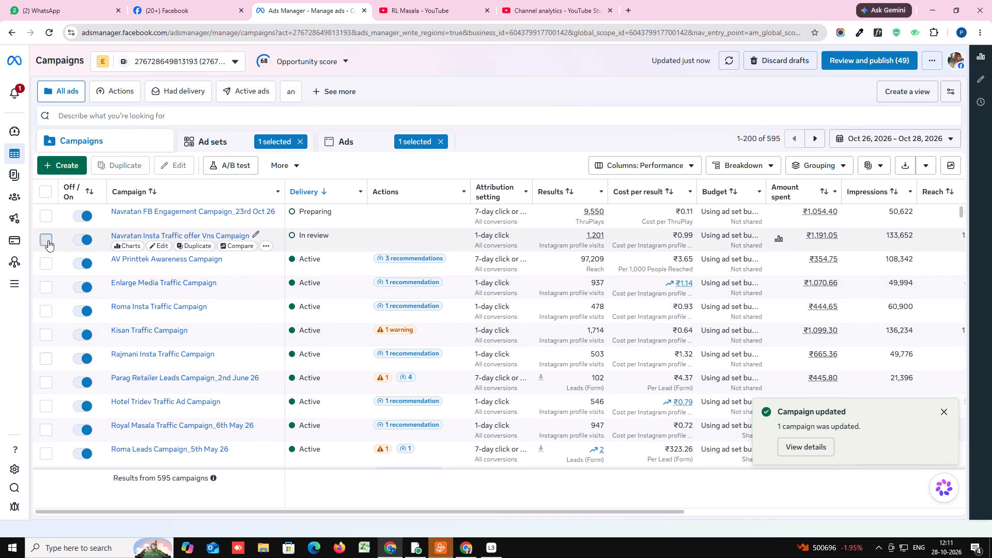
left_click(258, 139)
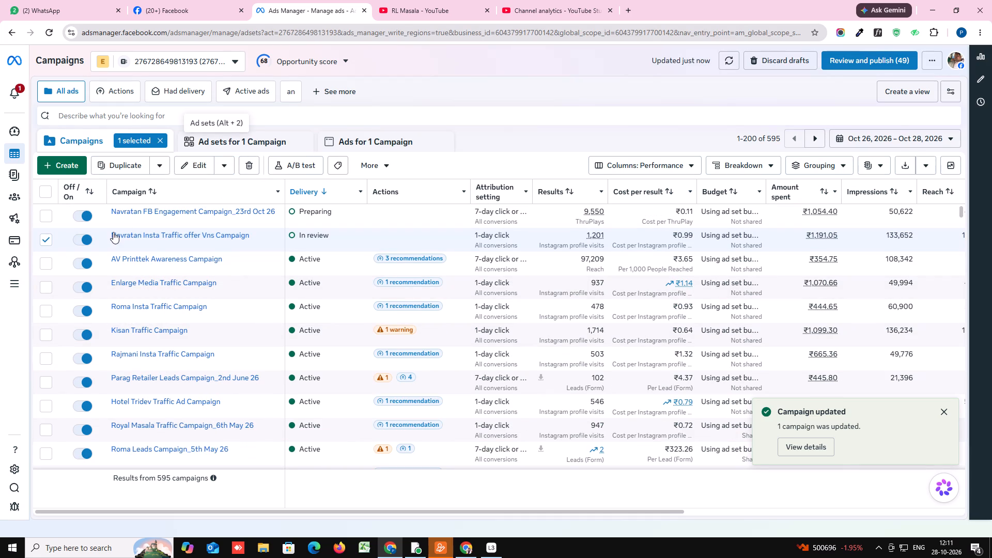
left_click(45, 214)
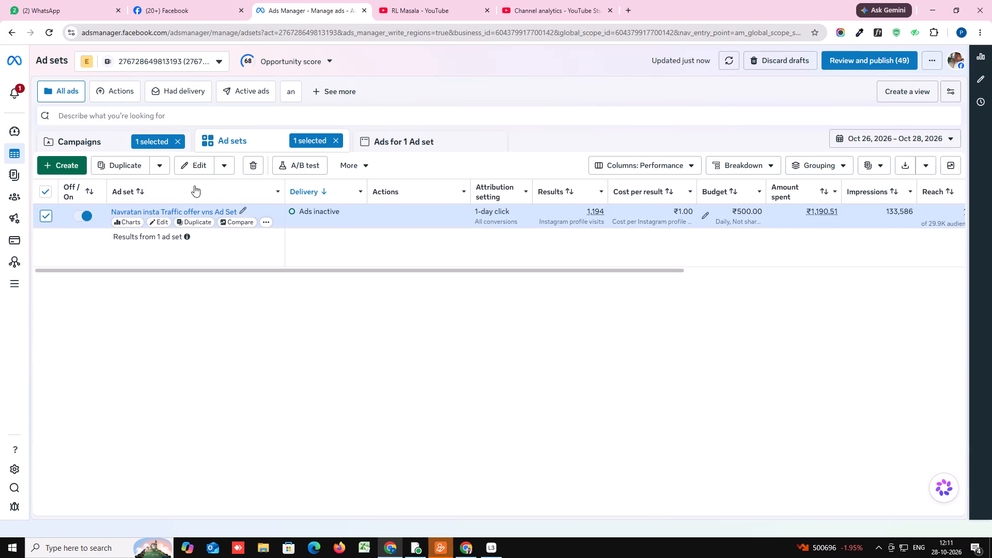
left_click(386, 141)
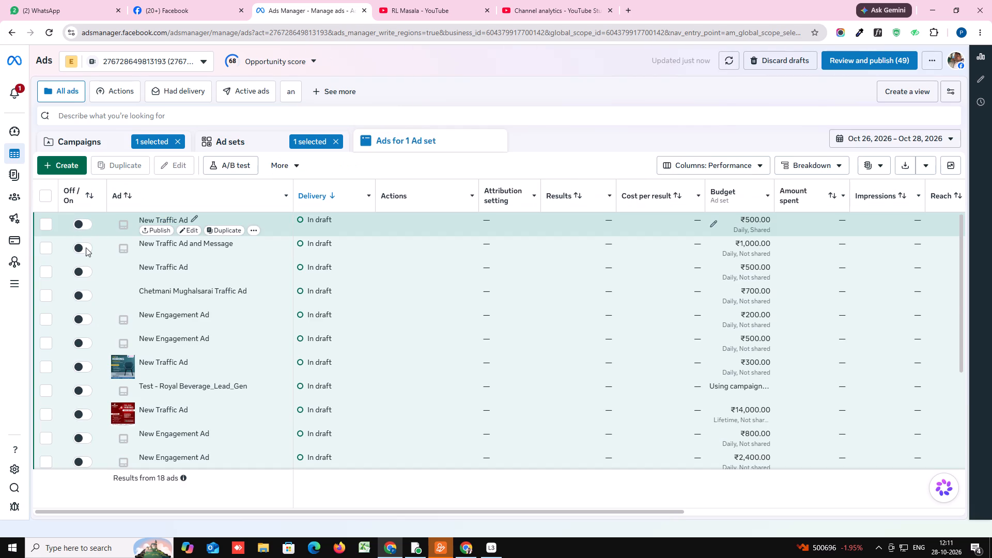
scroll(106, 295, "down", 8)
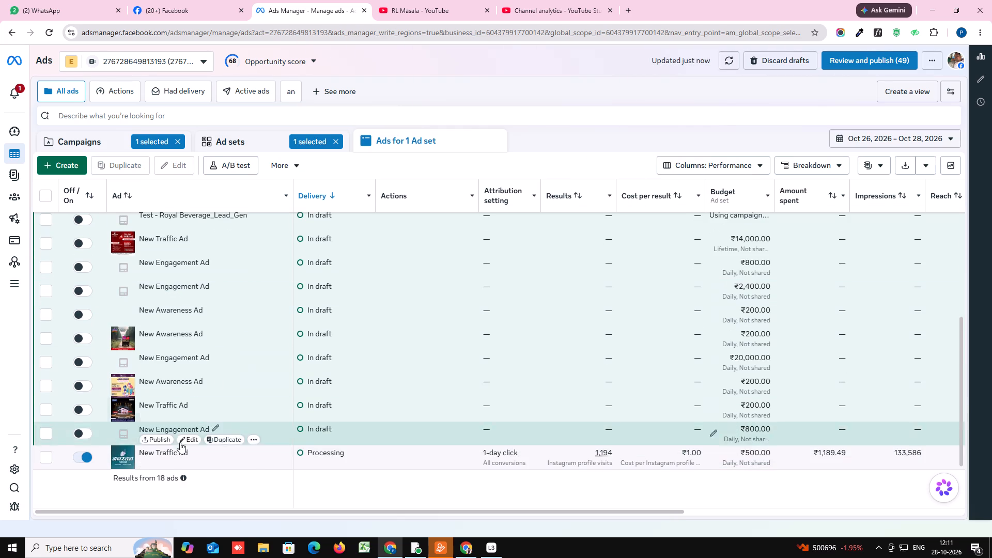
left_click(184, 466)
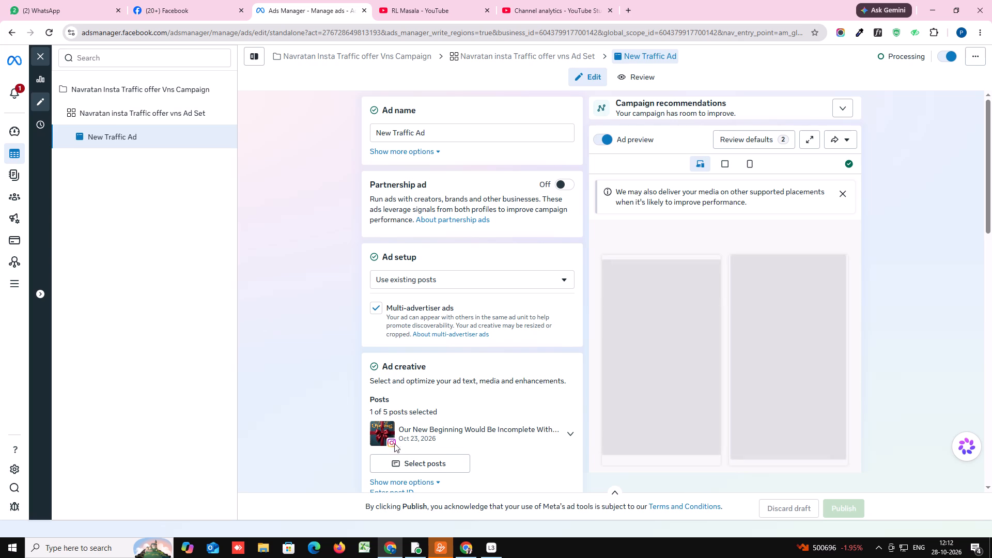
left_click(40, 53)
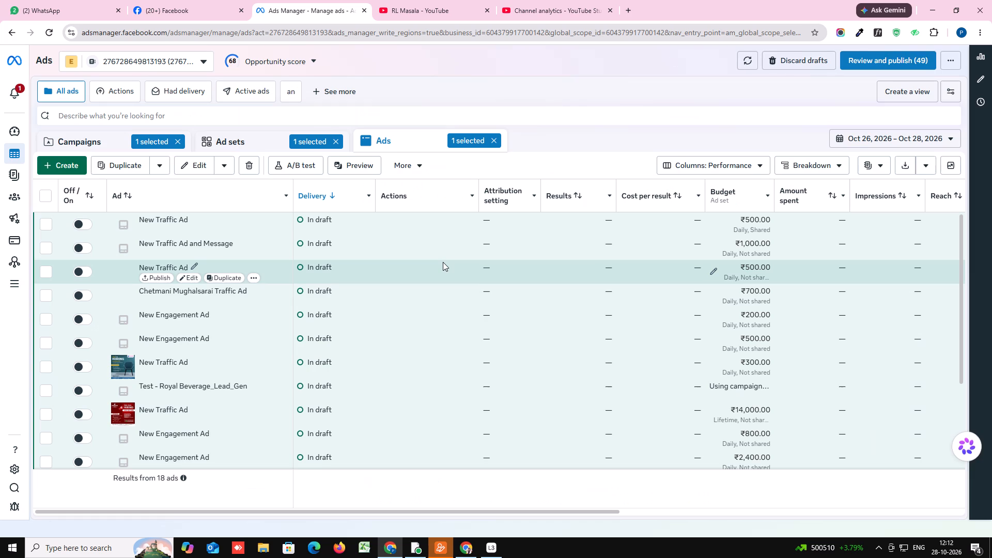
Set the daily budget of Navratan insta Traffic offer vns Ad Set to ₹5,000, publish it, and deselect its campaign.
left_click(250, 138)
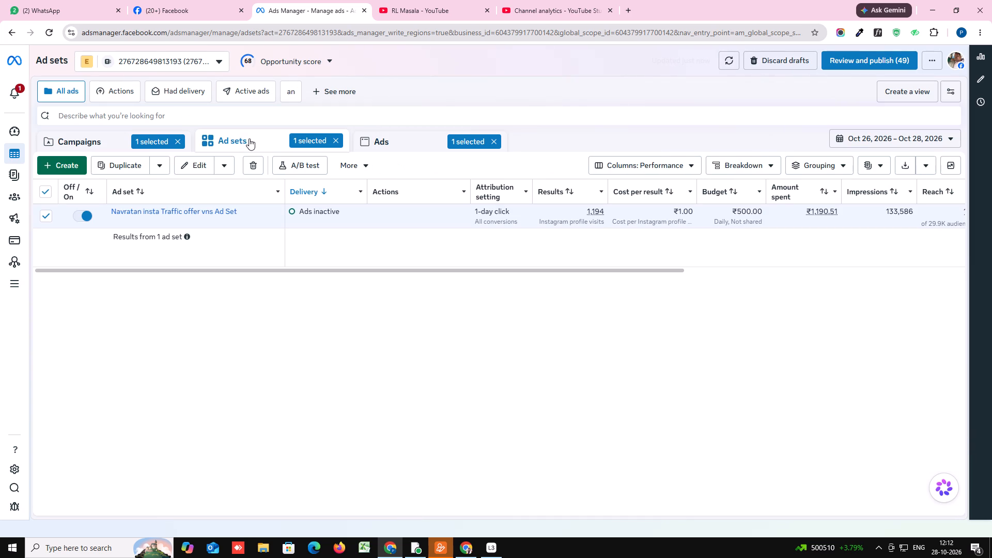
left_click(704, 215)
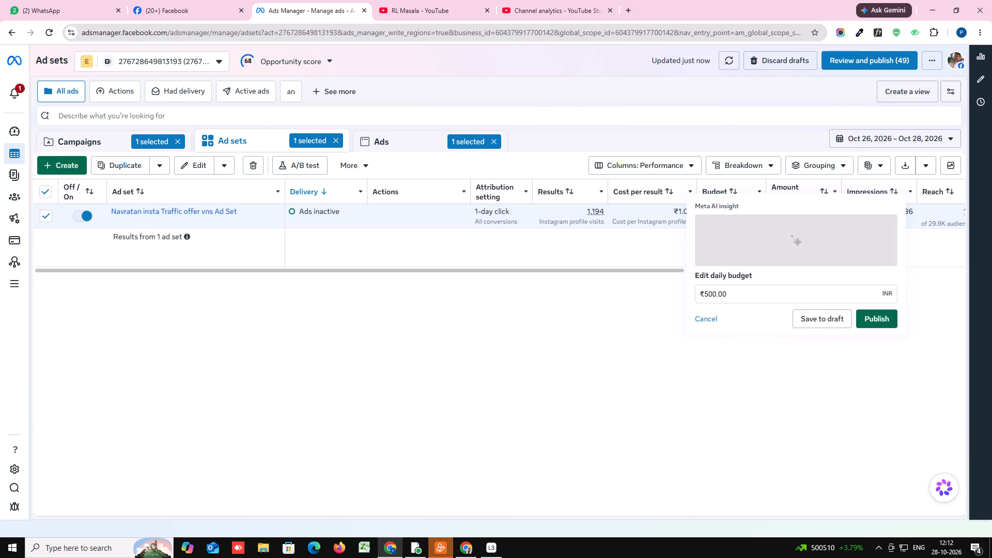
left_click(708, 293)
key("0")
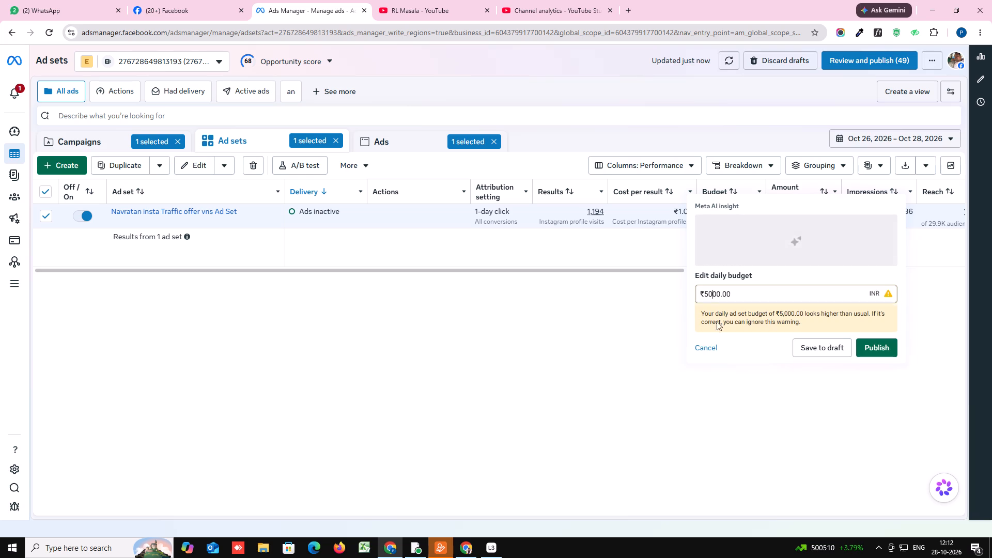
left_click(870, 280)
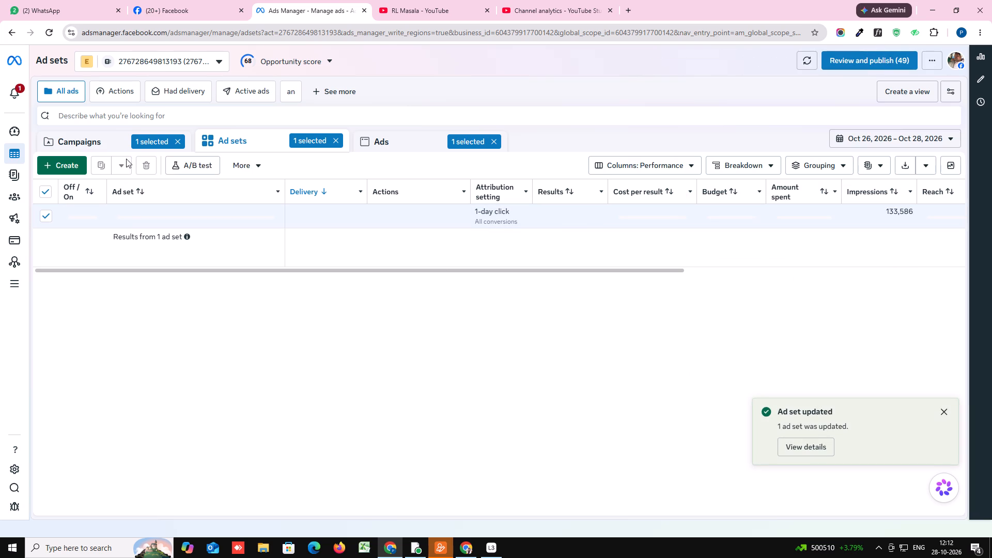
left_click(99, 139)
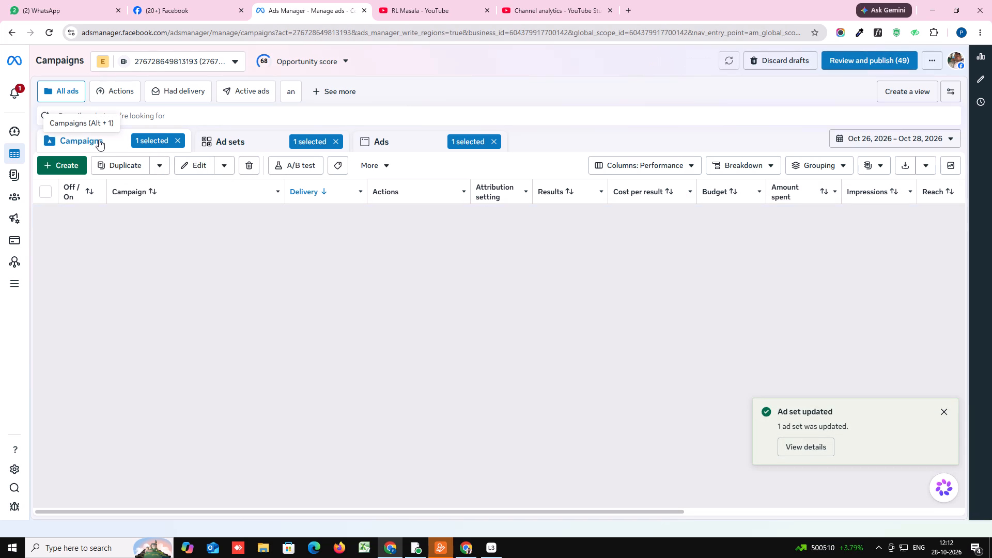
left_click(47, 236)
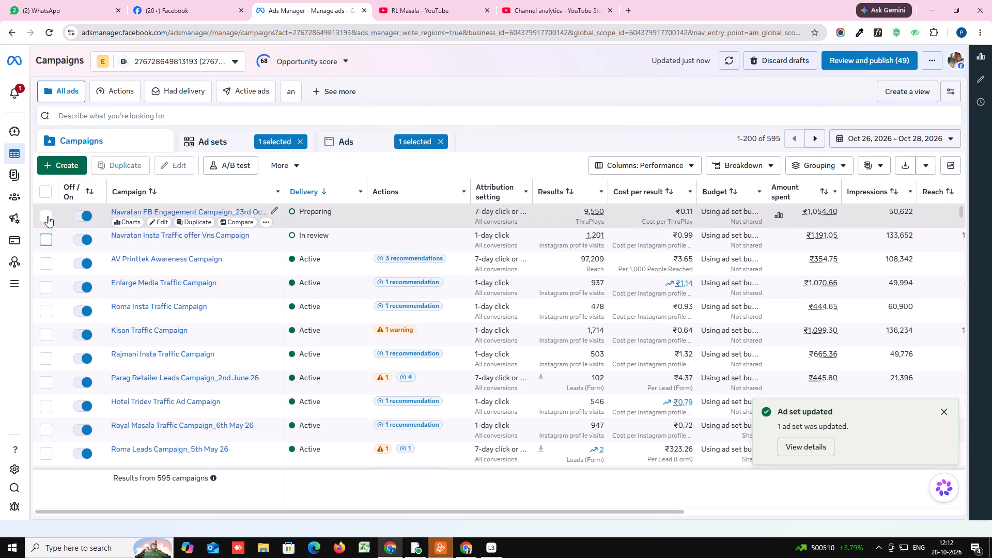
Check the ad set of Navratan FB Engagement Campaign_23rd Oct 26 and clear the campaign selection.
left_click(48, 215)
left_click(286, 139)
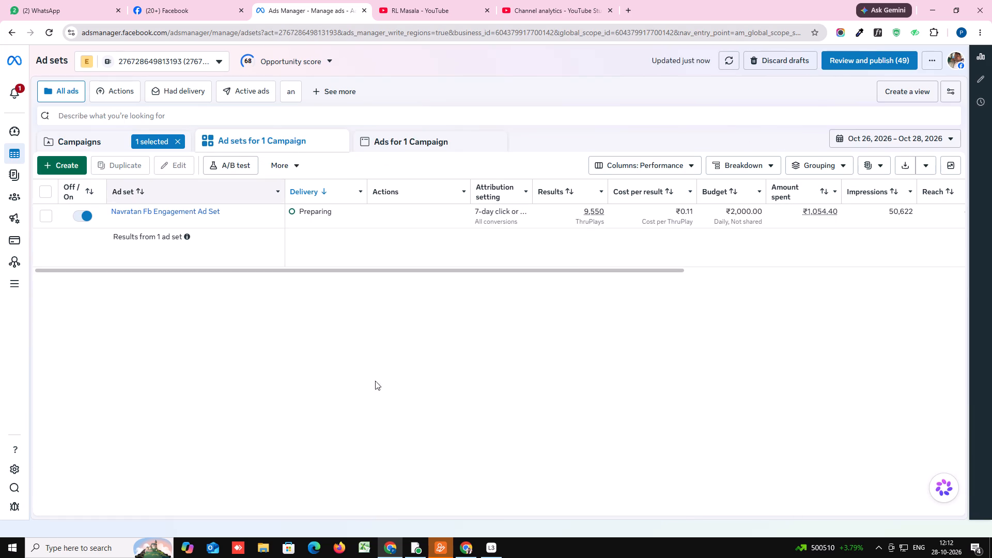
left_click(103, 142)
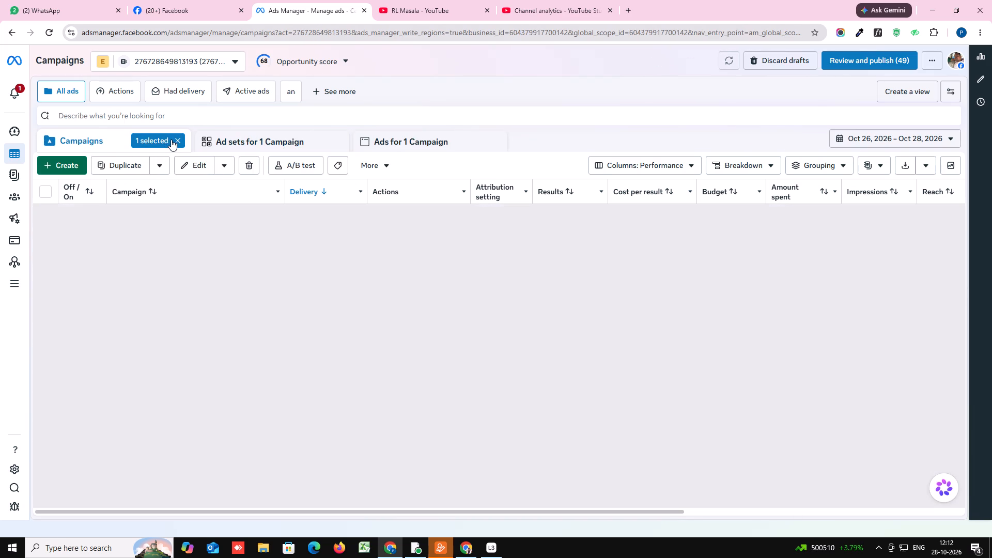
left_click(157, 138)
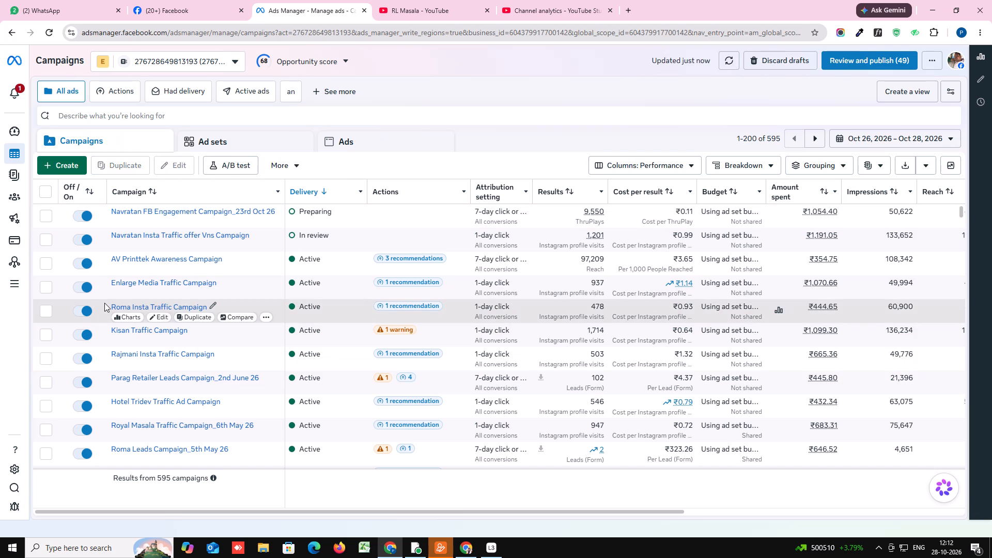
Set the campaigns' reporting date range to Oct 27, 2026 – Oct 28, 2026.
scroll(103, 303, "down", 2)
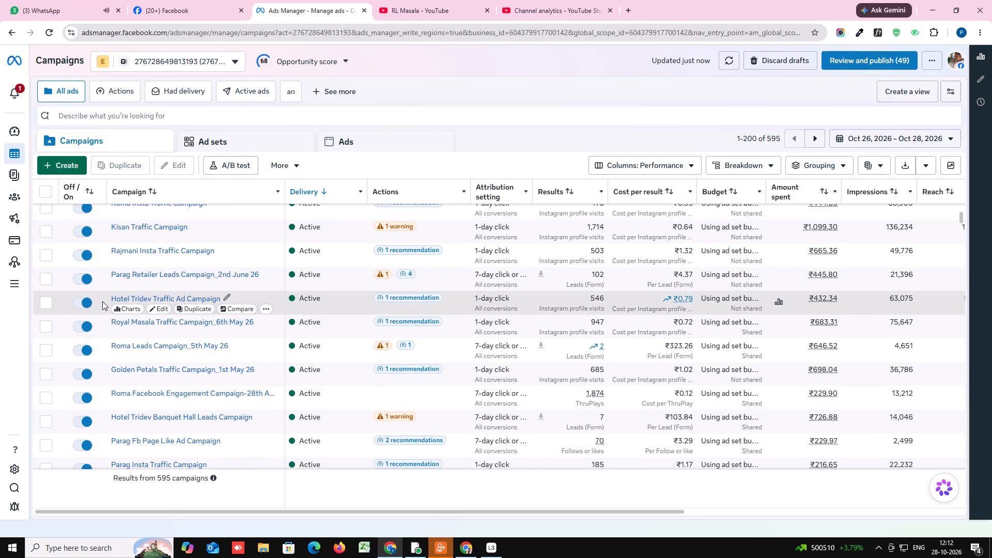
scroll(102, 301, "down", 3)
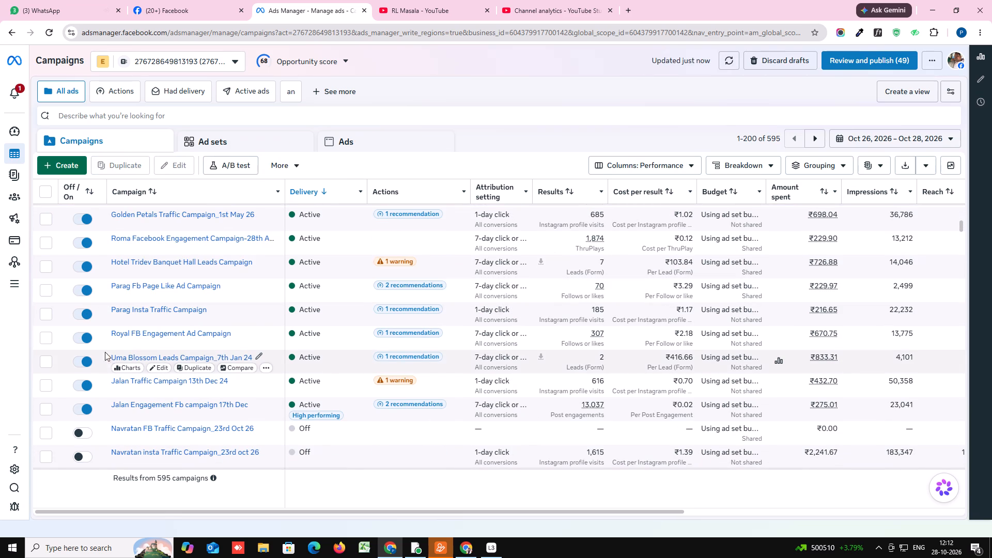
left_click(903, 140)
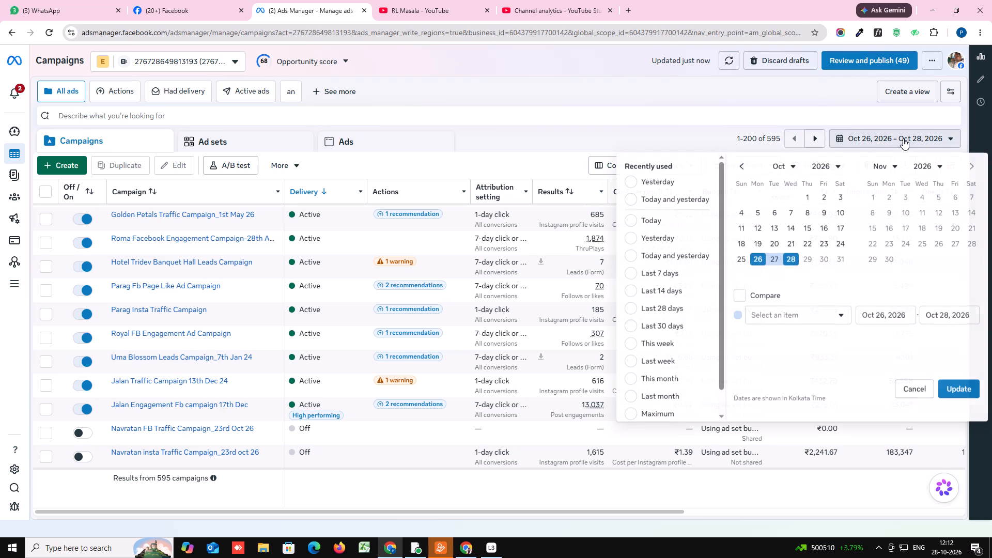
left_click(781, 258)
left_click(789, 260)
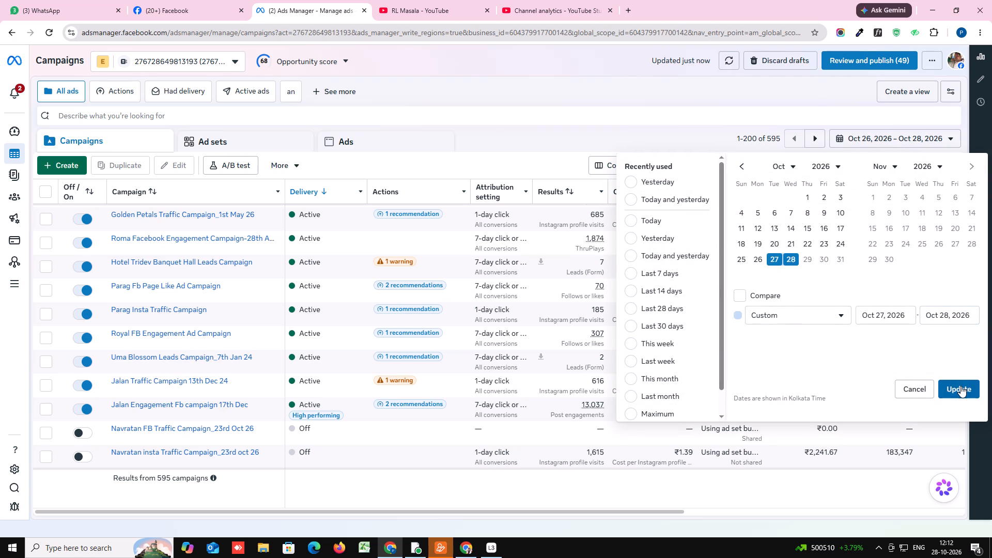
left_click(960, 386)
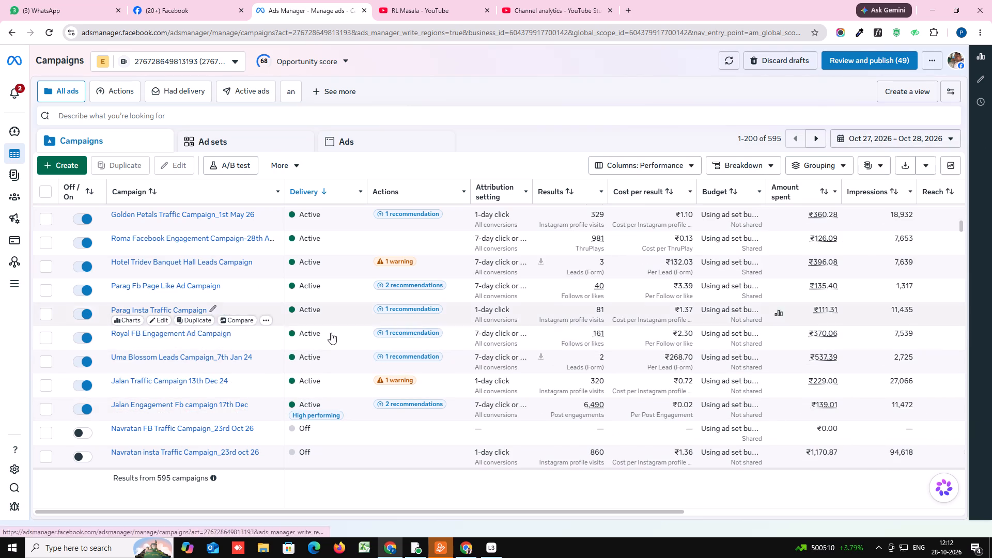
Download the leads of the New Leads Ad in Uma Blossom Leads Ad Set, belonging to Uma Blossom Leads Campaign_7th Jan 24.
left_click(42, 358)
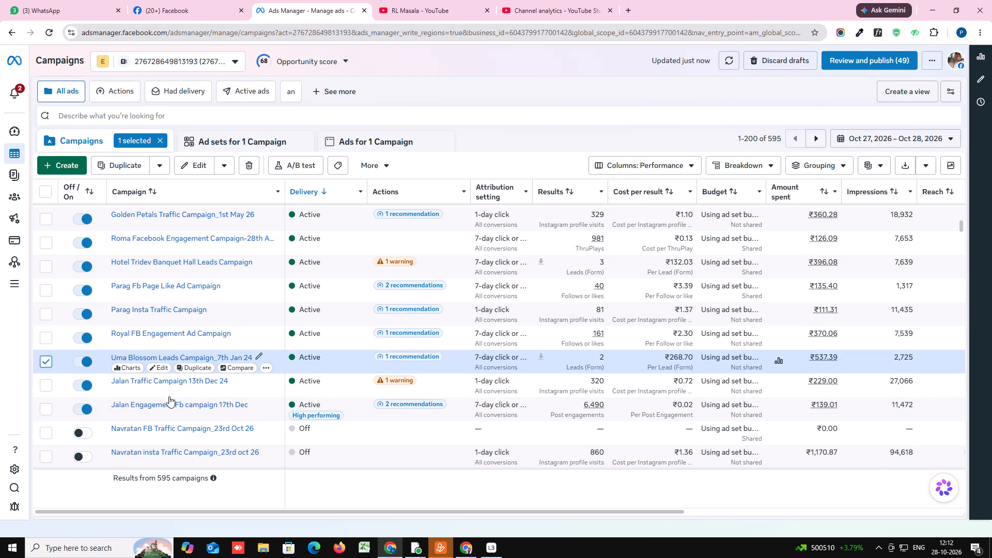
left_click(243, 139)
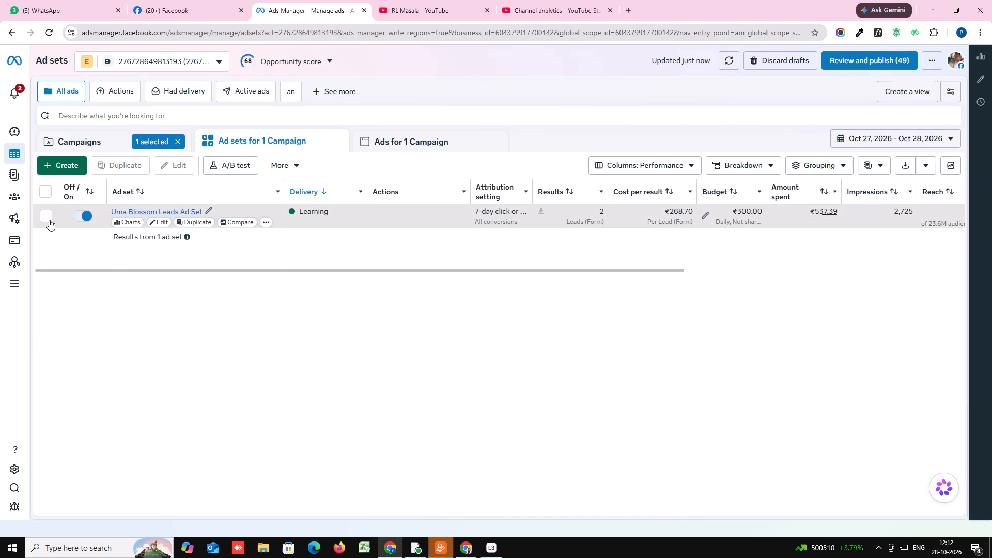
left_click(49, 219)
left_click(393, 142)
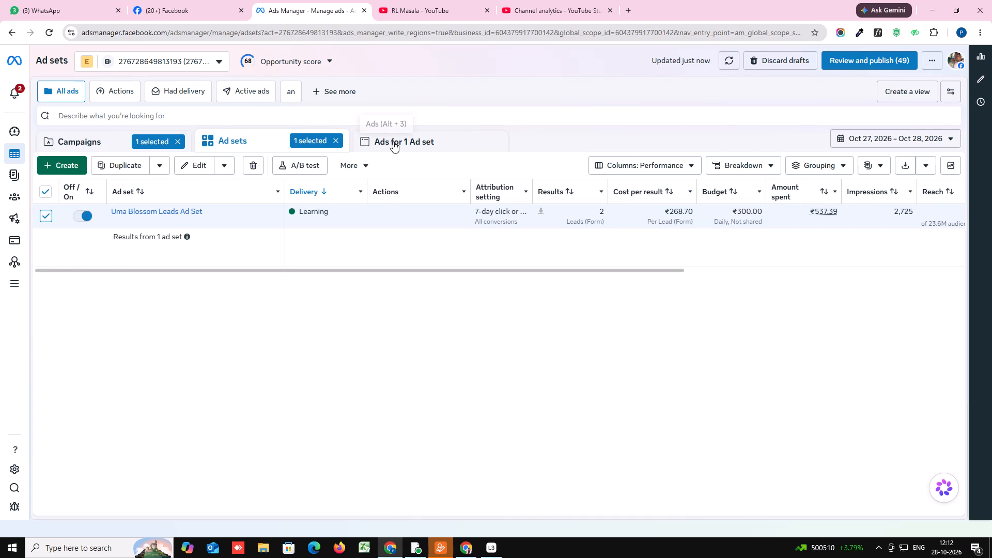
scroll(469, 310, "down", 7)
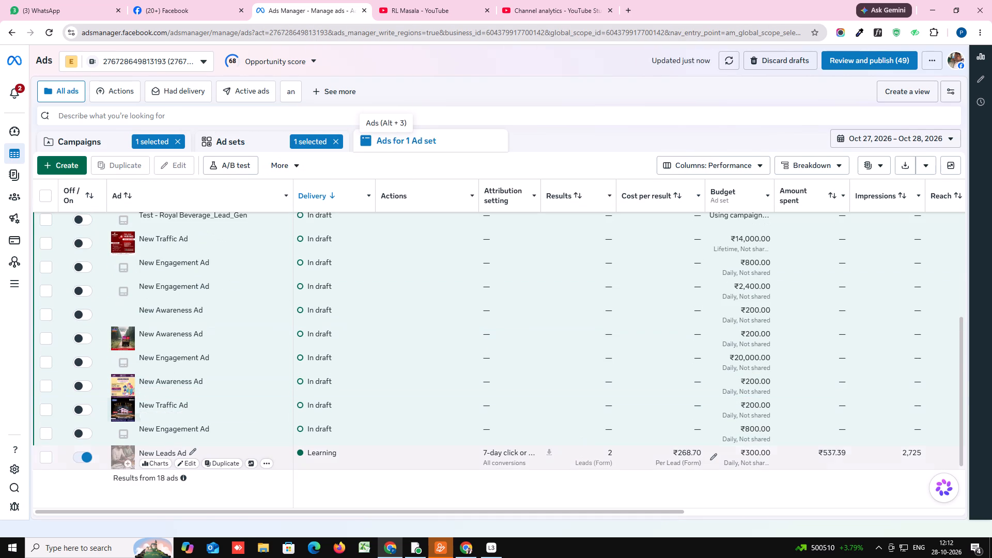
left_click(549, 450)
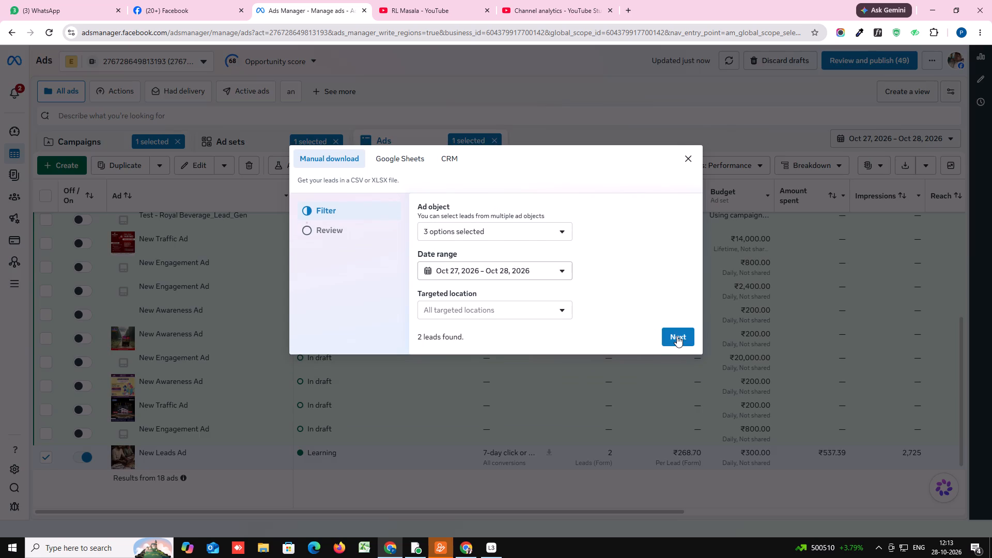
left_click(677, 336)
left_click(667, 361)
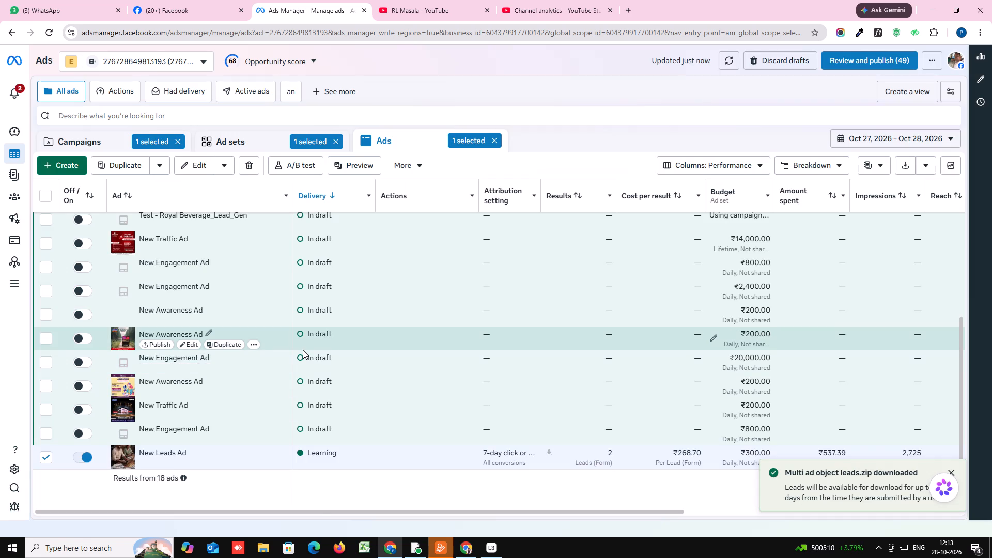
In File Explorer's Downloads folder, open the New Leads Ad CSV inside the newly downloaded Multi_ad_objects_leads zip.
left_click(262, 550)
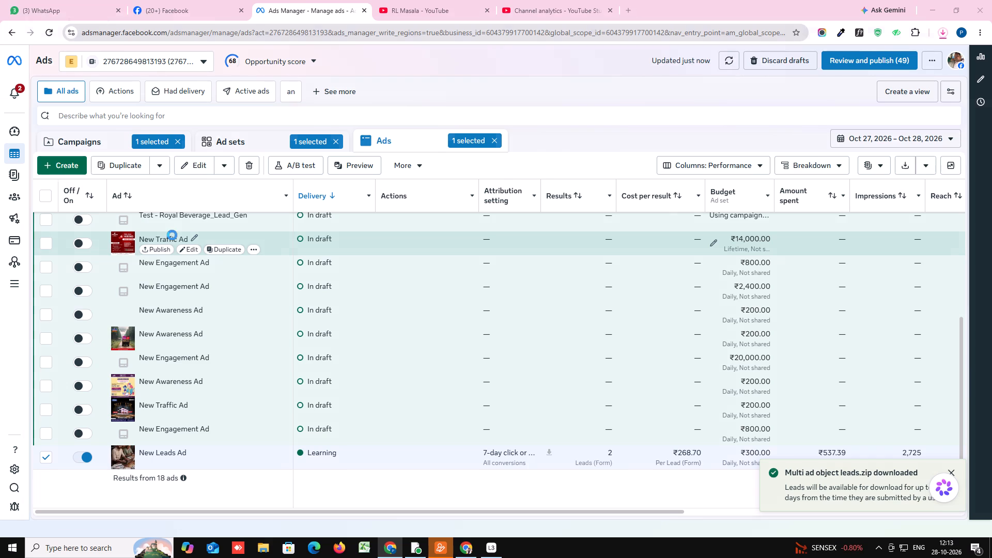
left_click(41, 86)
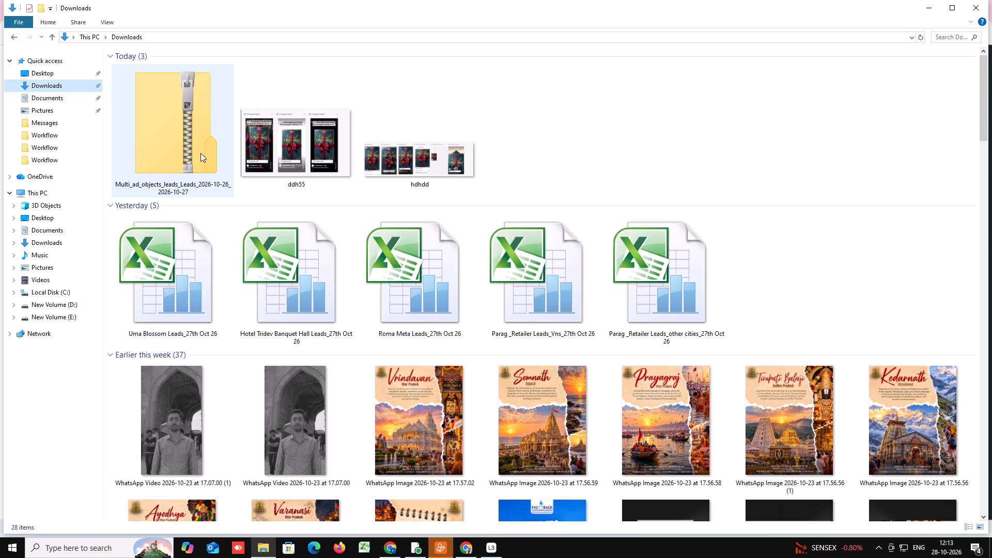
double_click(192, 132)
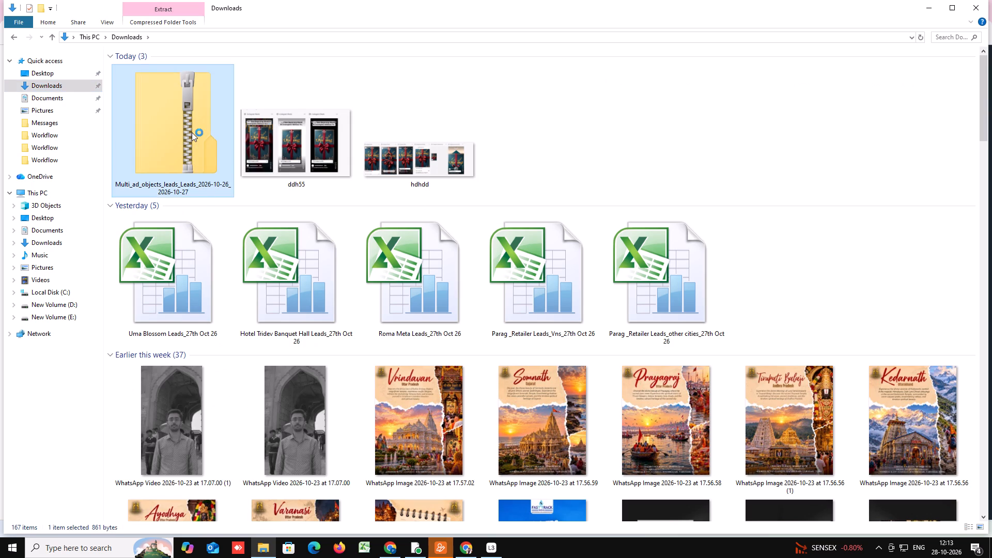
double_click(161, 69)
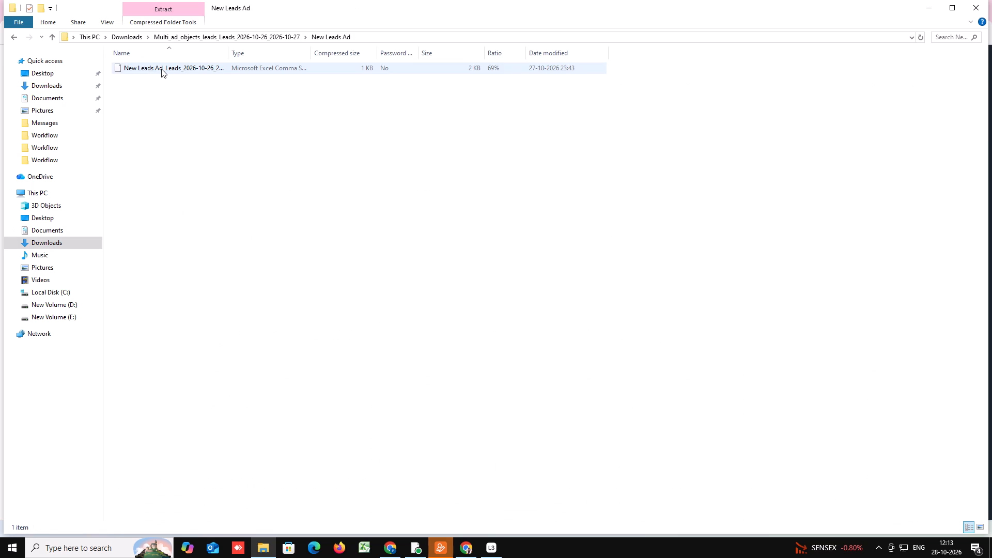
double_click(161, 69)
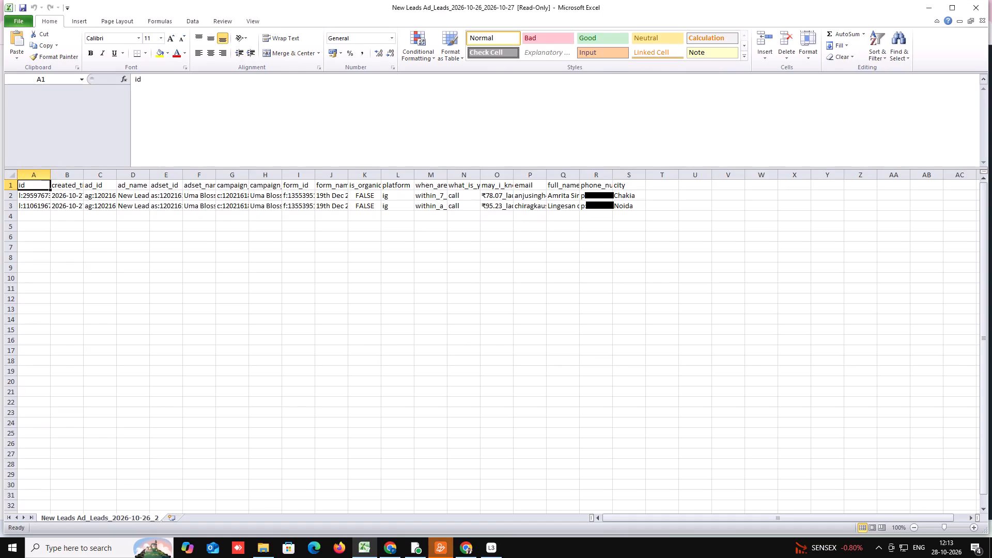
Widen the created_time column so that its full timestamps can be read.
left_click_drag(83, 172, 129, 168)
left_click(96, 237)
Delete the columns from ad_id through is_organic from the leads sheet.
left_click_drag(139, 173, 237, 188)
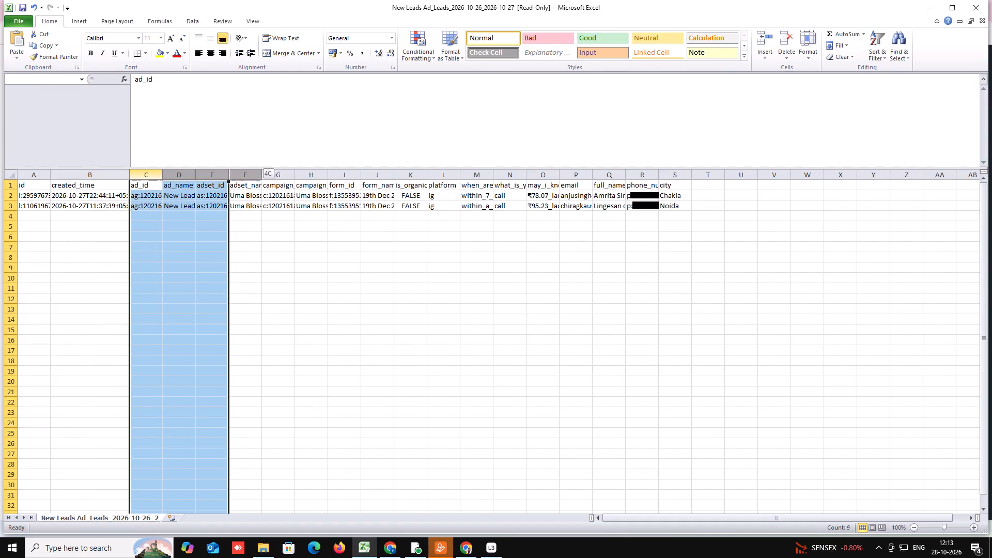
left_click_drag(237, 188, 407, 223)
right_click(340, 252)
left_click(376, 331)
left_click(471, 332)
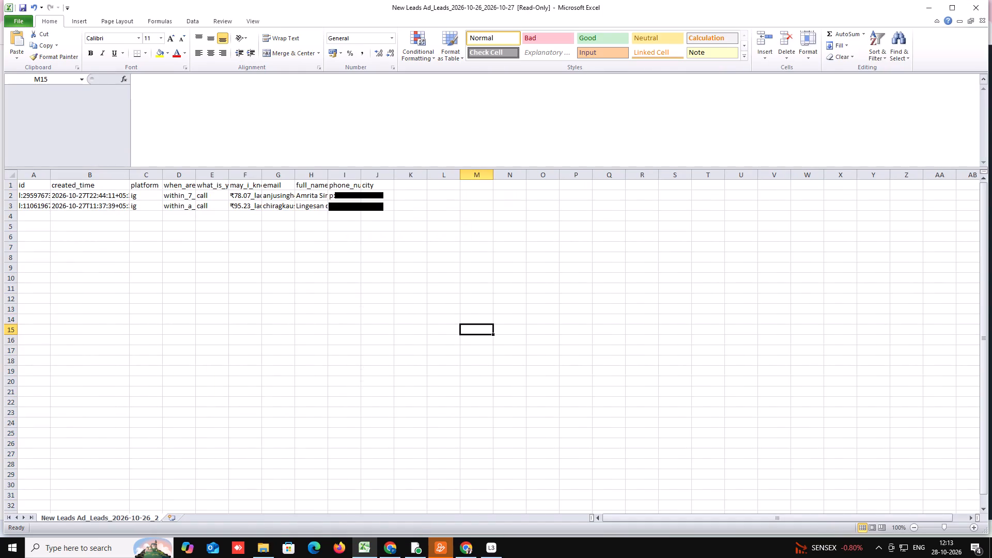
Widen the city, phone_number, full_name and email columns of the leads sheet so that their contents can be read.
left_click_drag(394, 174, 460, 171)
left_click_drag(359, 174, 370, 175)
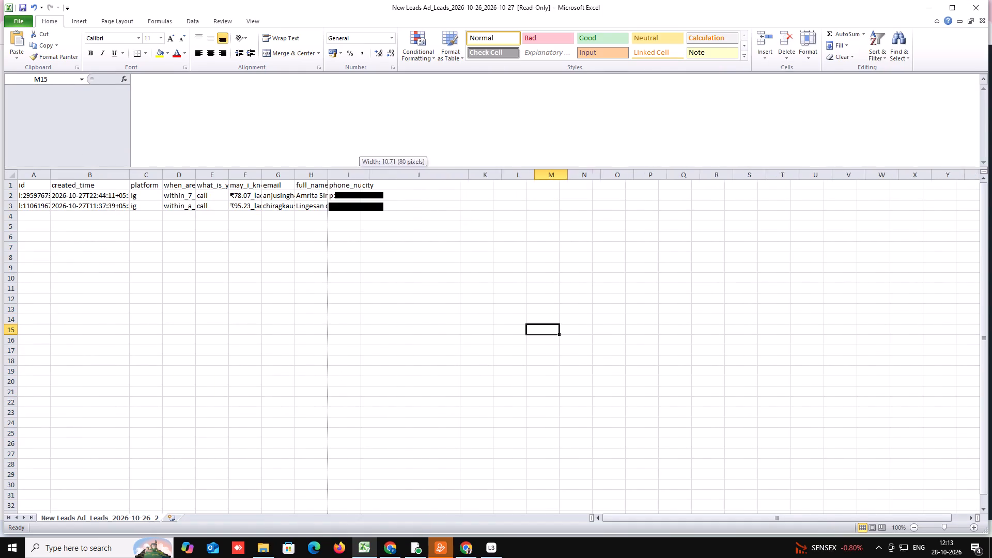
left_click_drag(370, 175, 419, 176)
left_click_drag(324, 173, 367, 171)
left_click(344, 208)
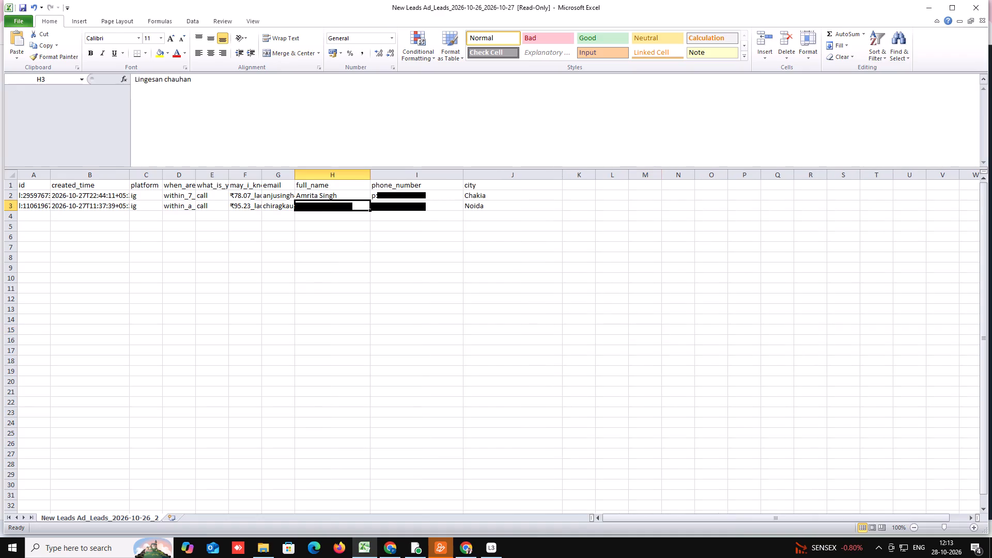
left_click_drag(296, 175, 350, 175)
left_click_drag(350, 175, 376, 170)
left_click(342, 272)
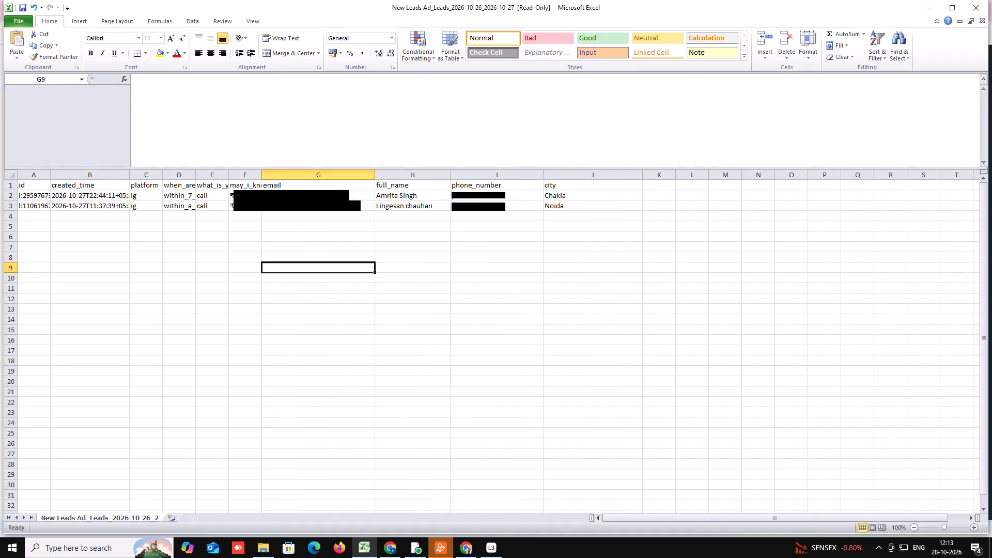
Widen the preferred budget column and the when_are_you_planning column so that their answers can be read in full.
left_click_drag(261, 174, 313, 177)
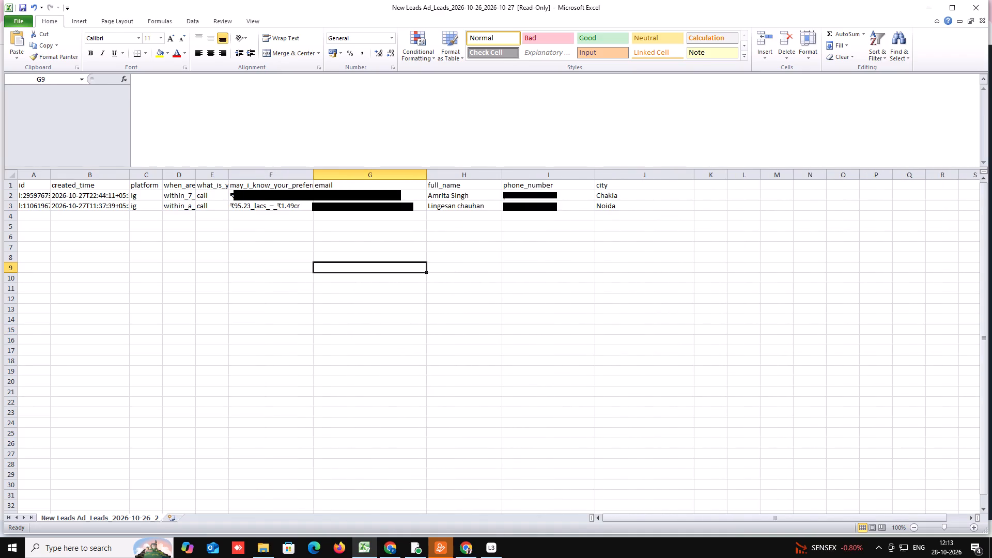
left_click_drag(318, 176, 342, 175)
left_click(303, 210)
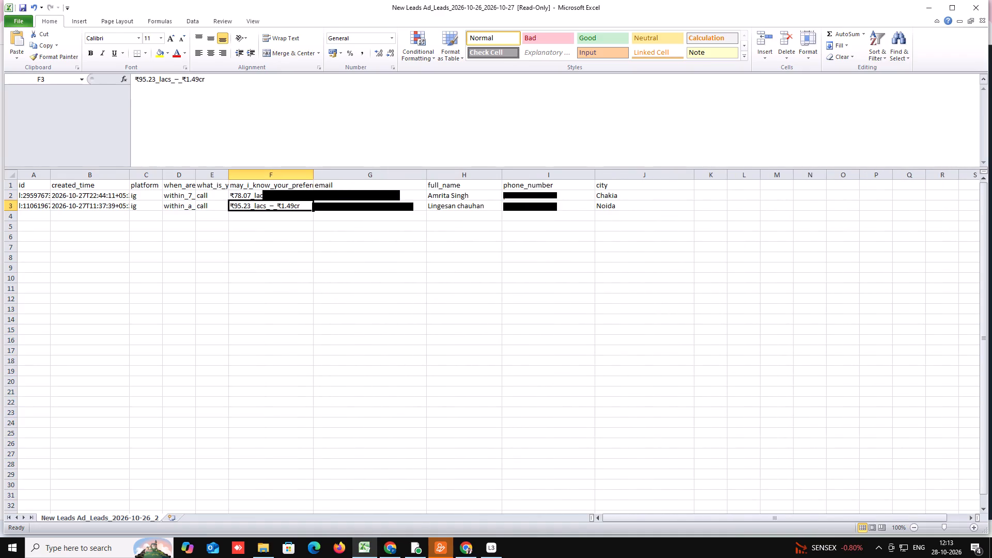
left_click_drag(314, 180, 331, 177)
left_click_drag(314, 170, 353, 171)
left_click(311, 246)
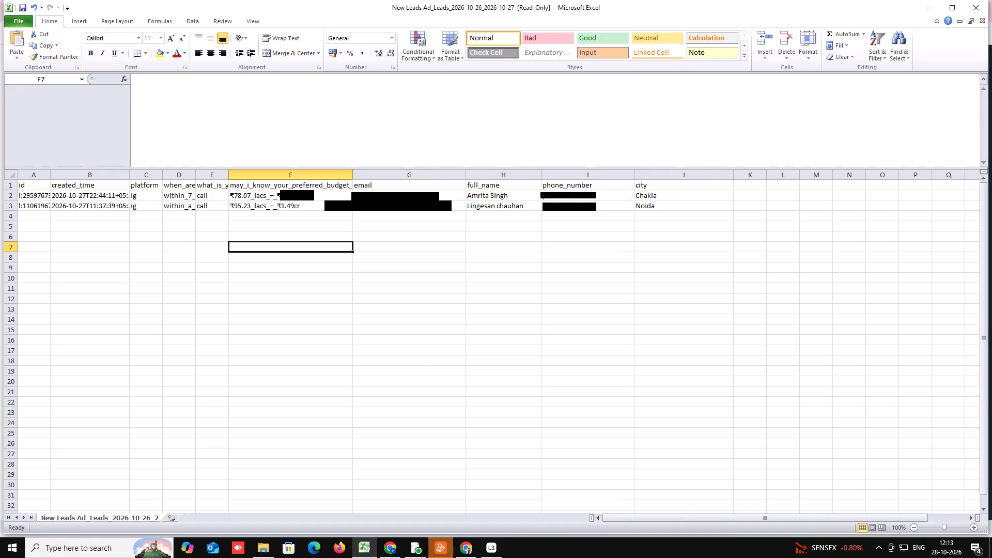
left_click_drag(195, 171, 245, 178)
left_click(230, 255)
Rename the id column's header in cell A1 as Sr No.
left_click(30, 185)
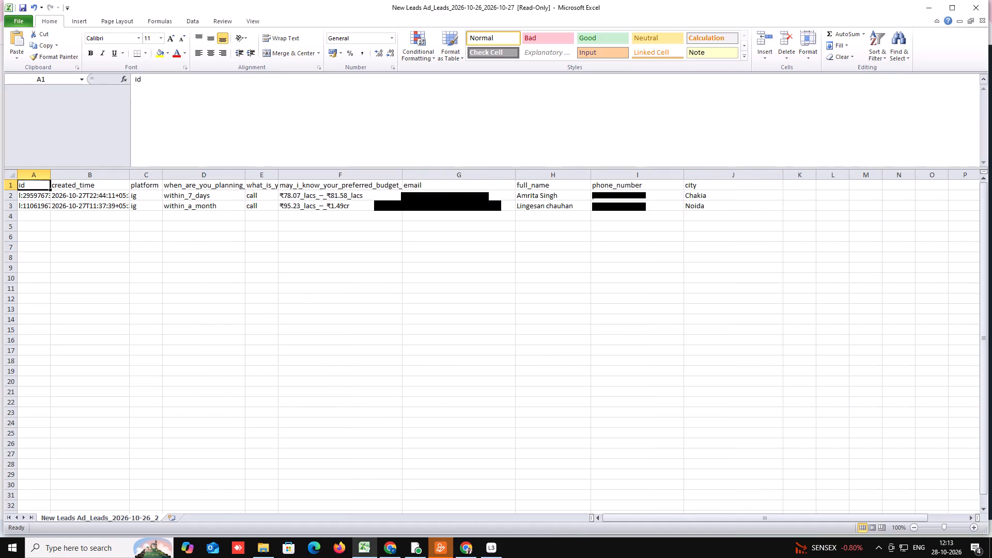
type("Sr")
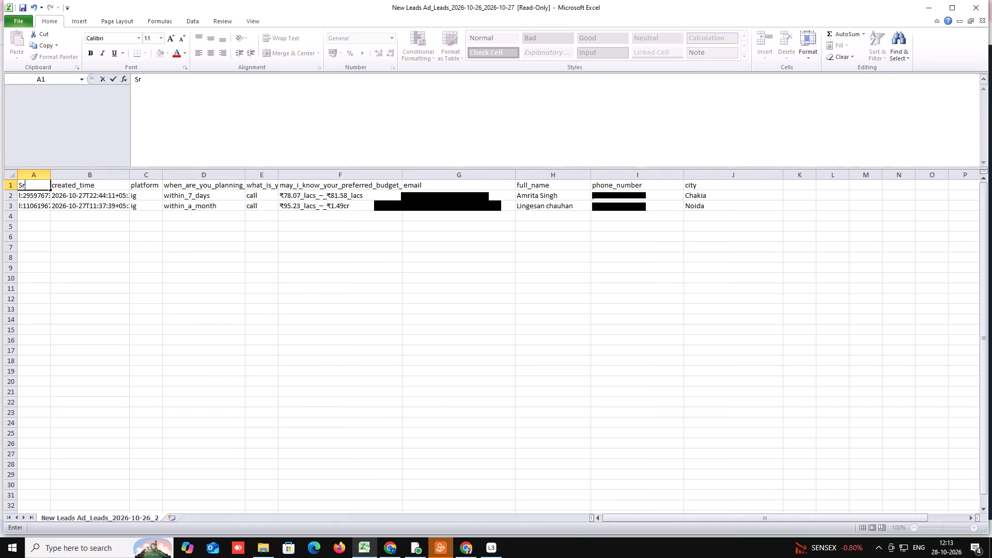
key("space")
key("shift+b")
key("BackSpace")
key("shift+n")
key("o")
left_click(43, 306)
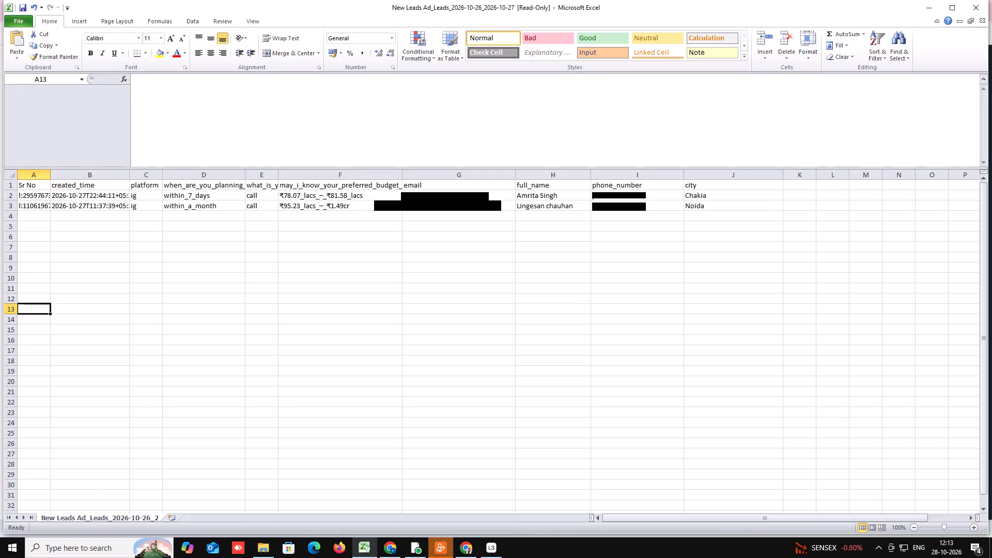
Replace the lead IDs in cells A2 and A3 with the serial numbers 1 and 2.
left_click(33, 195)
key("1")
left_click(33, 202)
key("2")
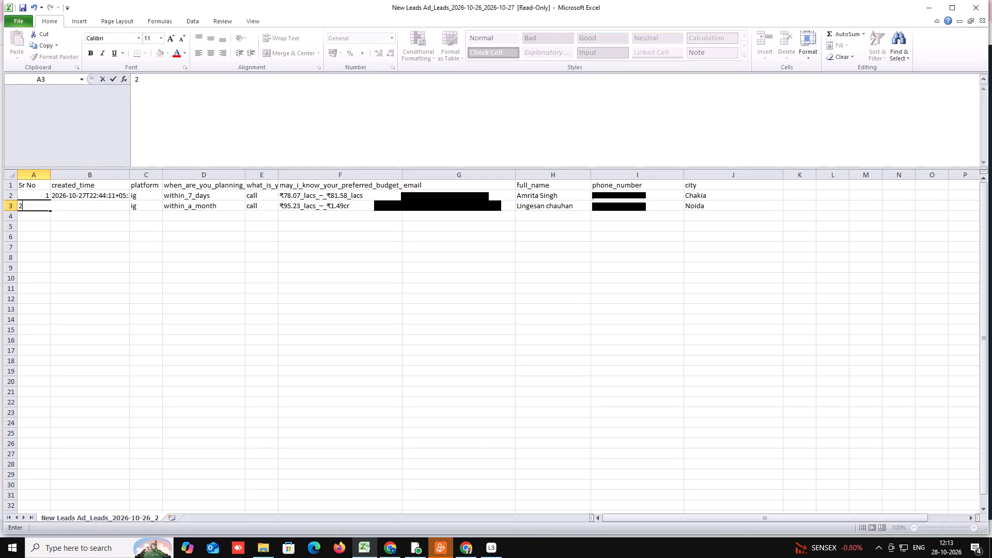
left_click(43, 260)
Apply all borders to the leads table range A1:J4 and centre its contents horizontally.
left_click_drag(26, 183, 708, 215)
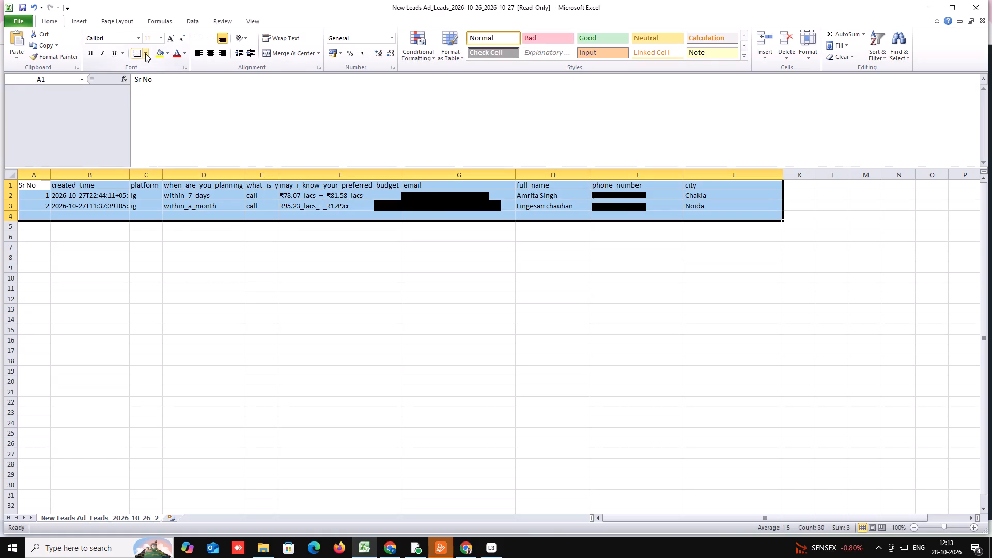
left_click(145, 53)
left_click(156, 130)
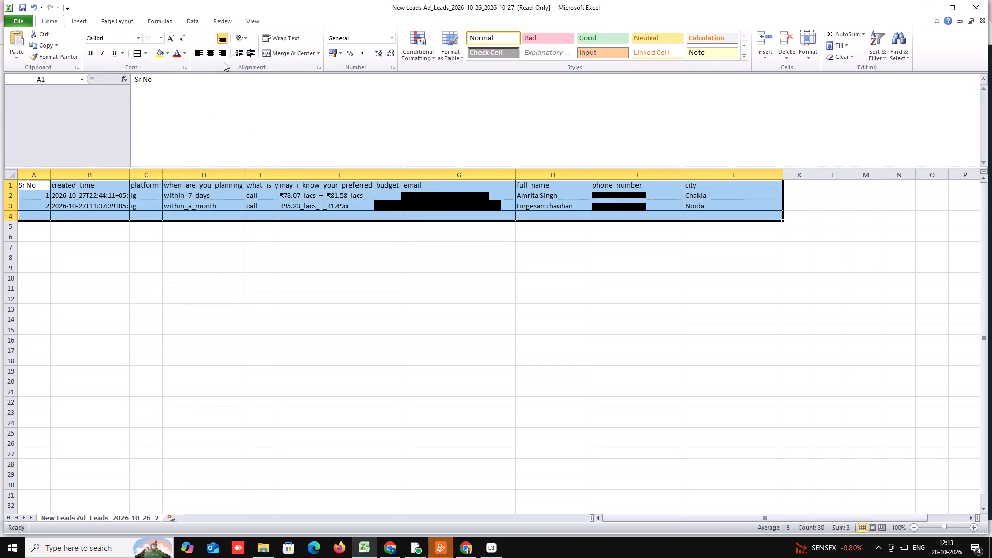
left_click(210, 54)
Open the file options of the formatted leads workbook.
left_click(20, 20)
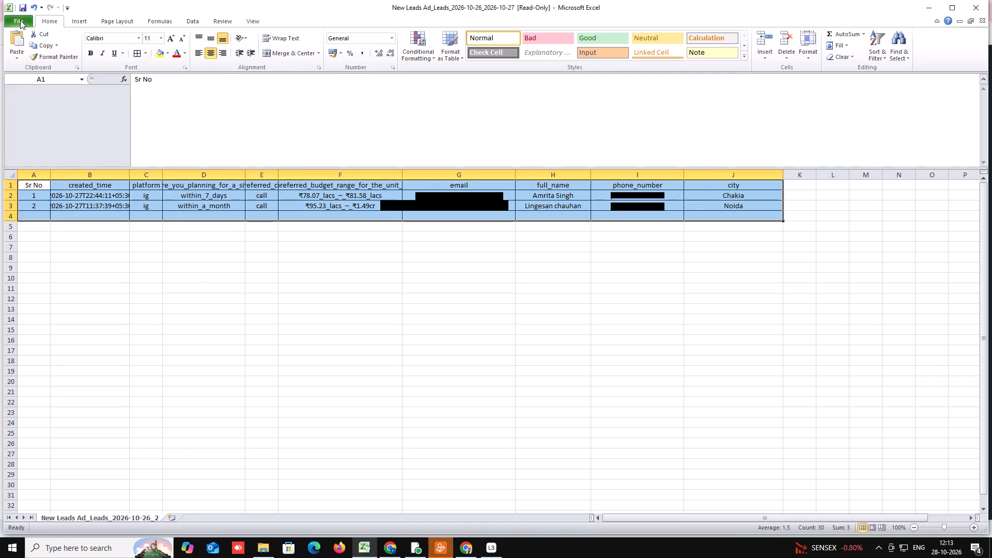
Save a copy of the leads file in Downloads as an Excel Workbook named Uma Blossom Leads_28th Oct 26.xlsx.
left_click(29, 45)
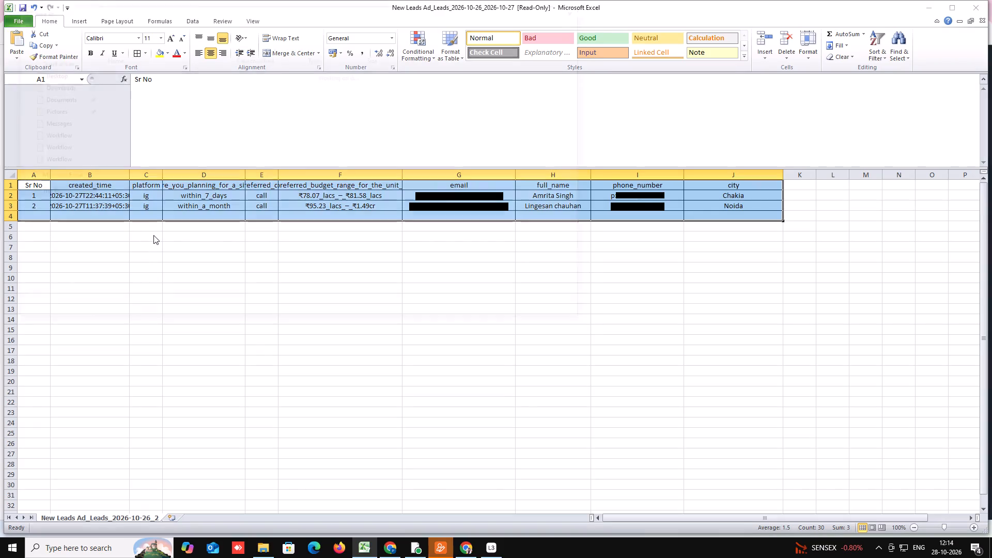
left_click(56, 152)
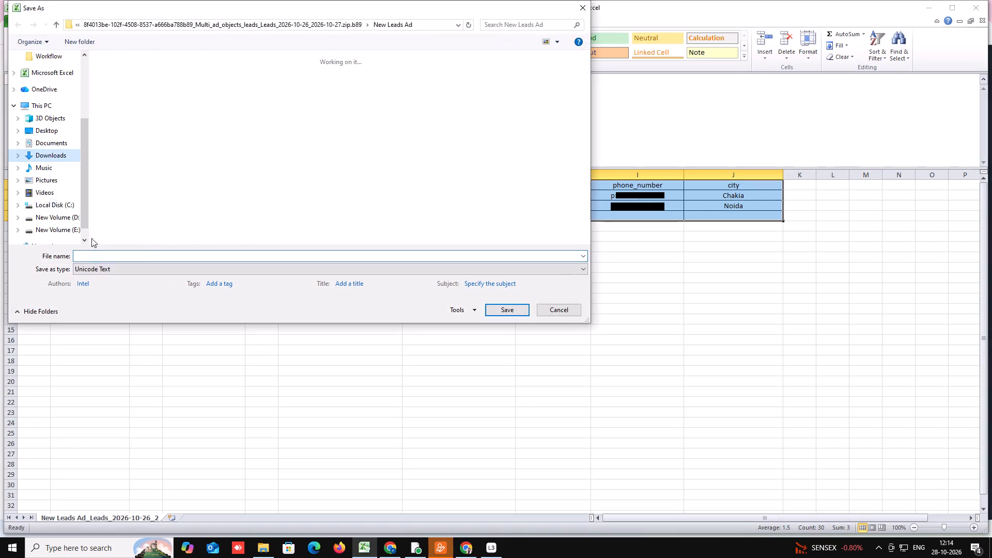
left_click(98, 269)
left_click(110, 276)
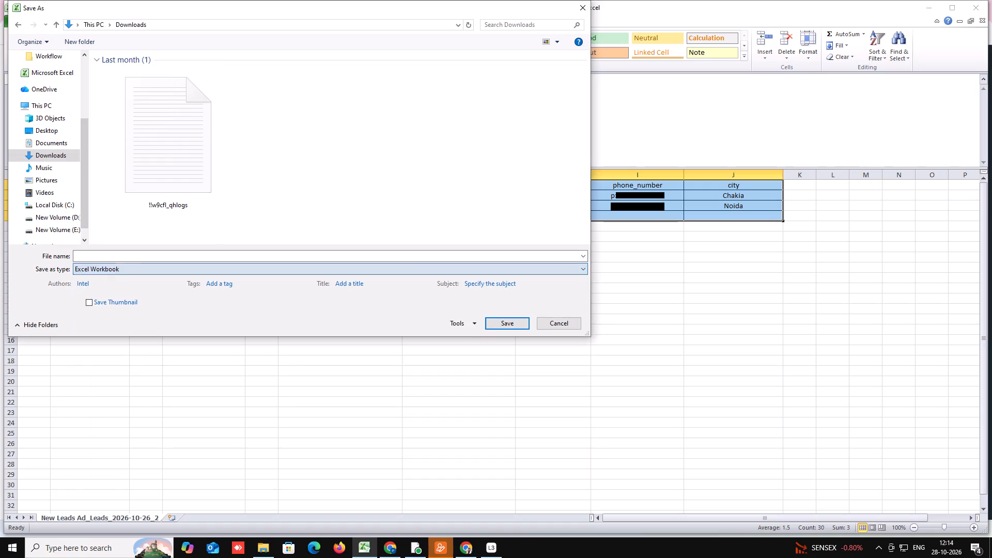
left_click(117, 257)
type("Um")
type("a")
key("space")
left_click(152, 281)
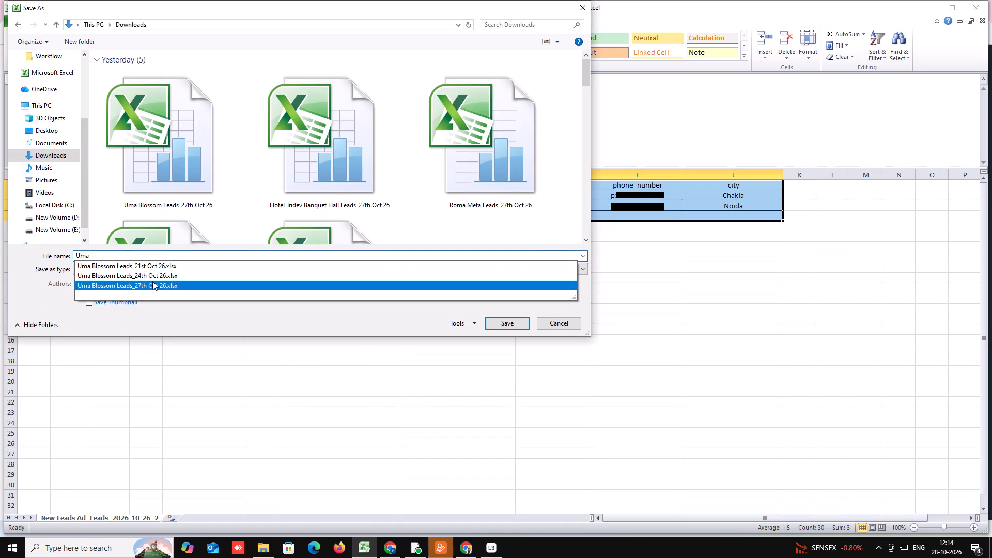
left_click(138, 252)
key("BackSpace")
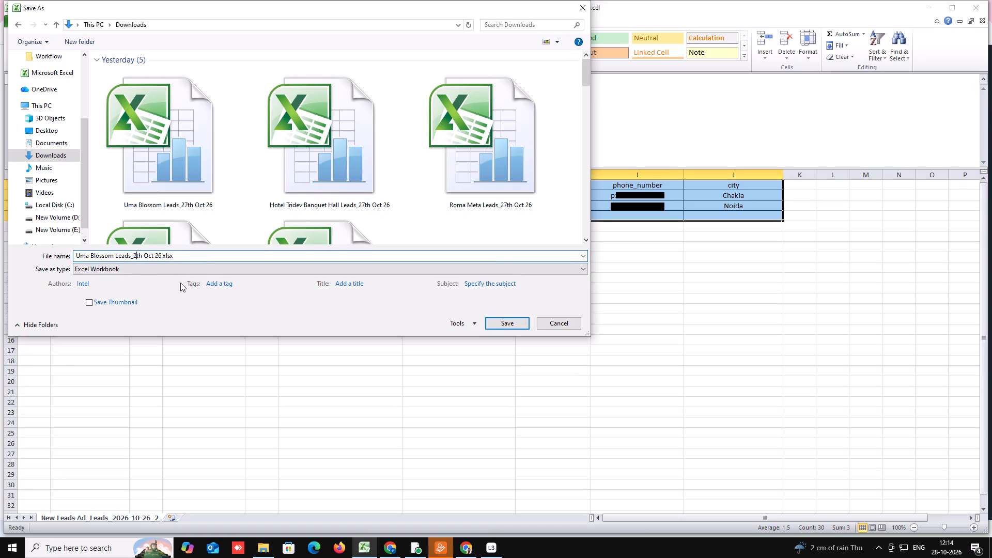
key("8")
left_click(505, 324)
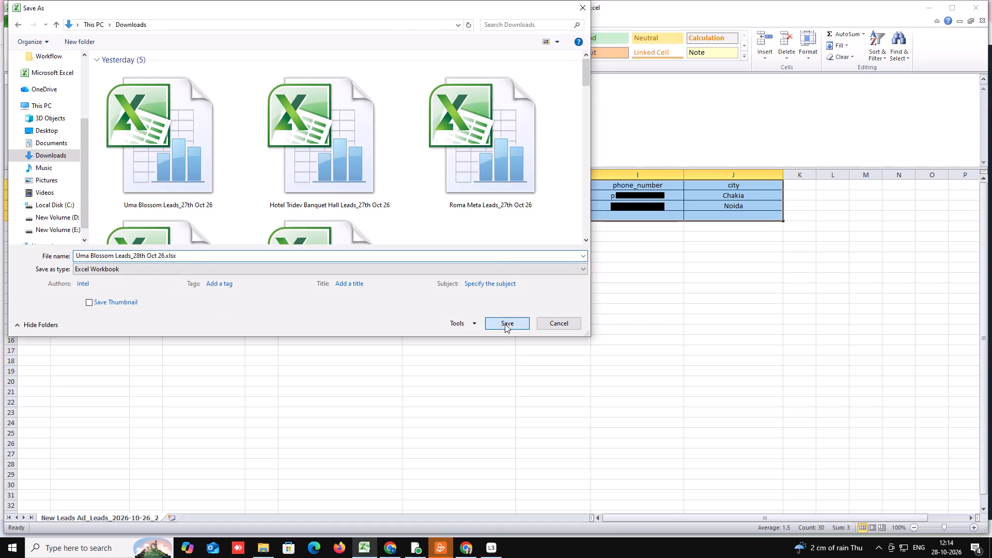
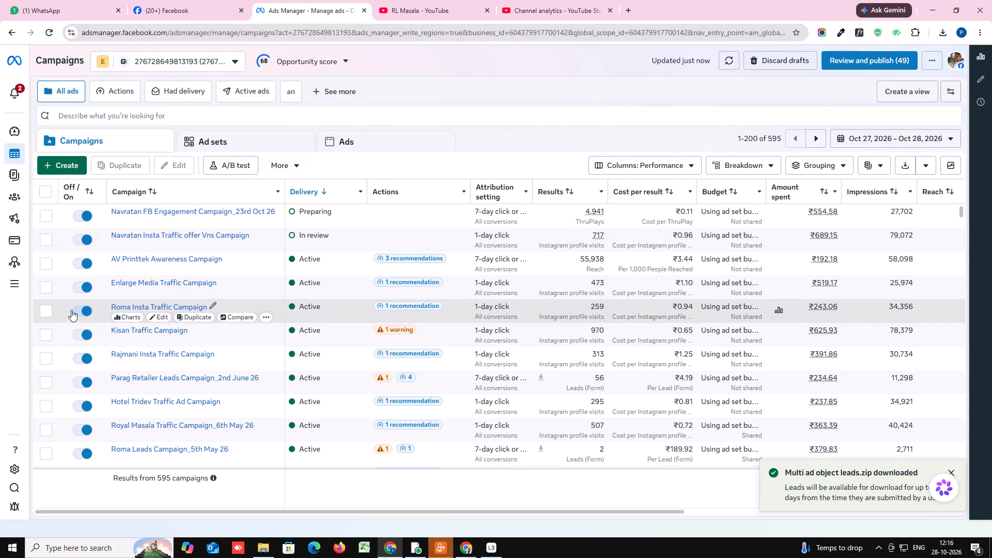
Locate the Hotel Tridev Banquet Hall Leads Campaign in the Ads Manager campaigns list.
scroll(70, 305, "down", 2)
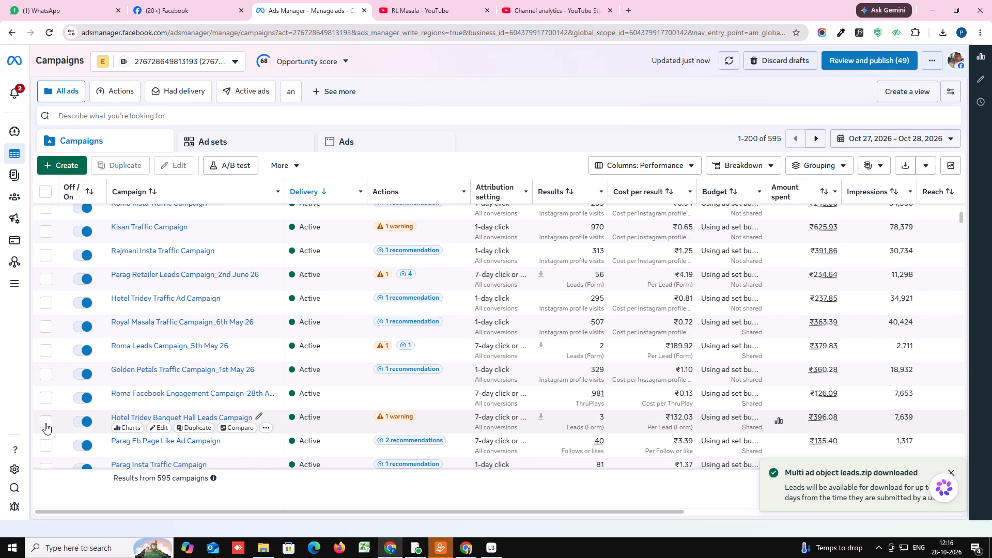
Select the Hotel Tridev Banquet Hall Leads Campaign and show only its ad sets.
left_click(45, 423)
left_click(241, 139)
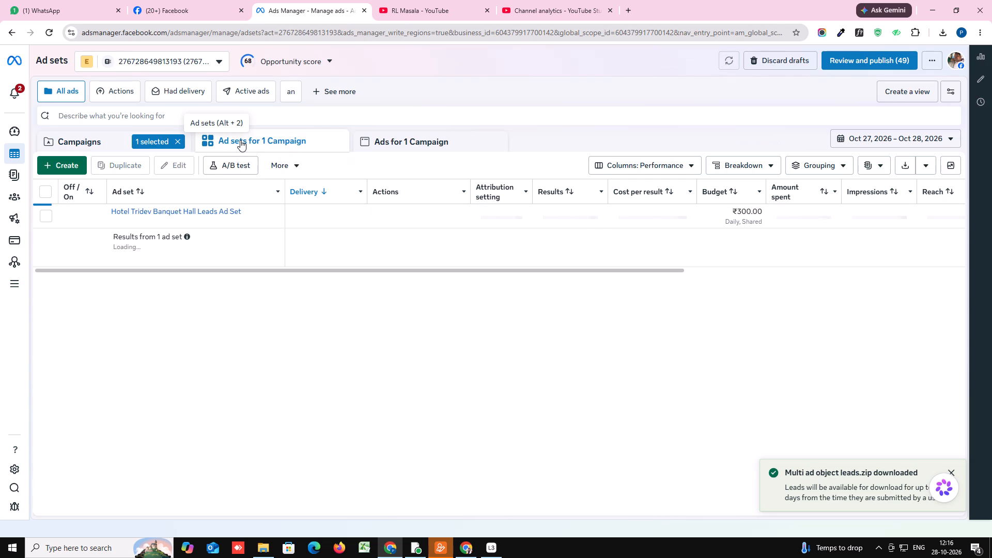
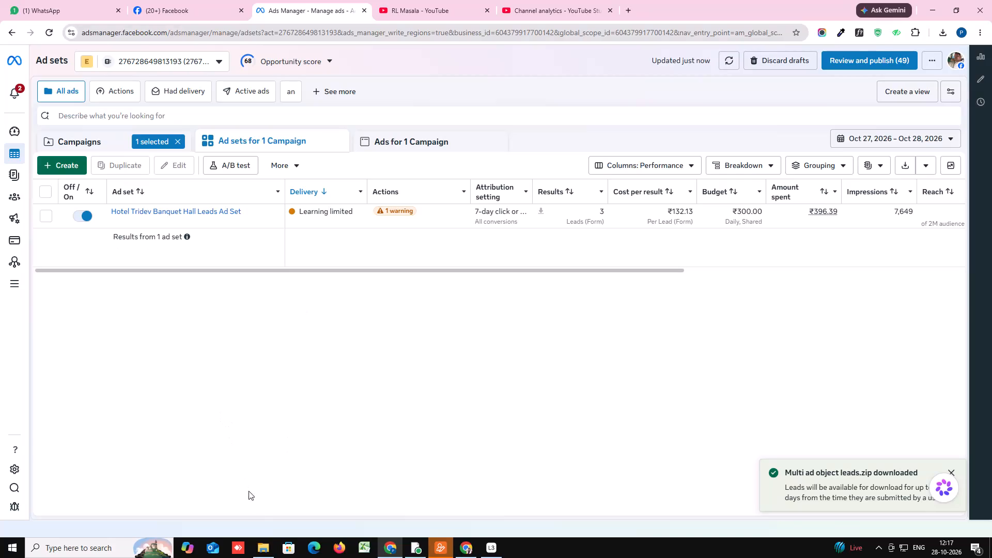
Switch to File Explorer and open the Downloads folder to check the saved lead files.
left_click(270, 546)
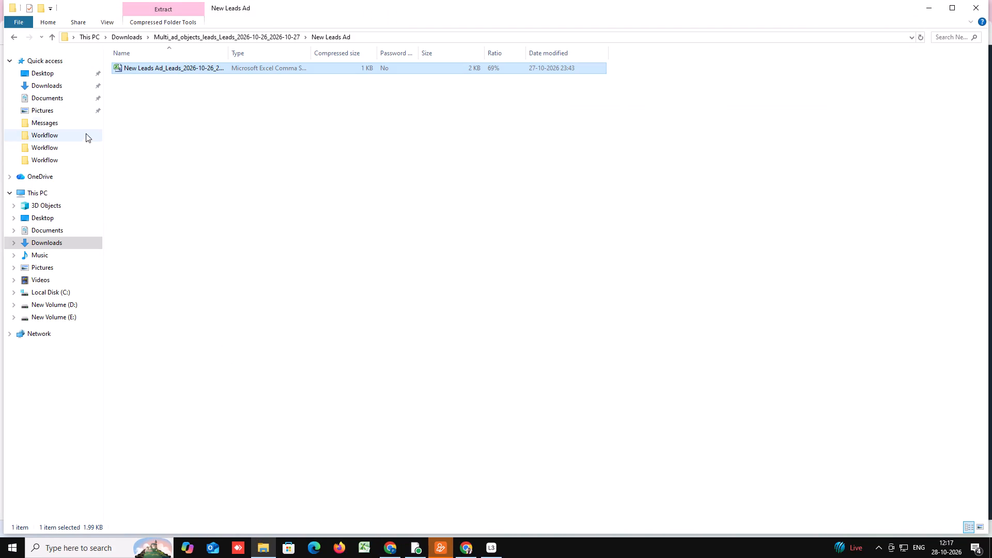
left_click(54, 80)
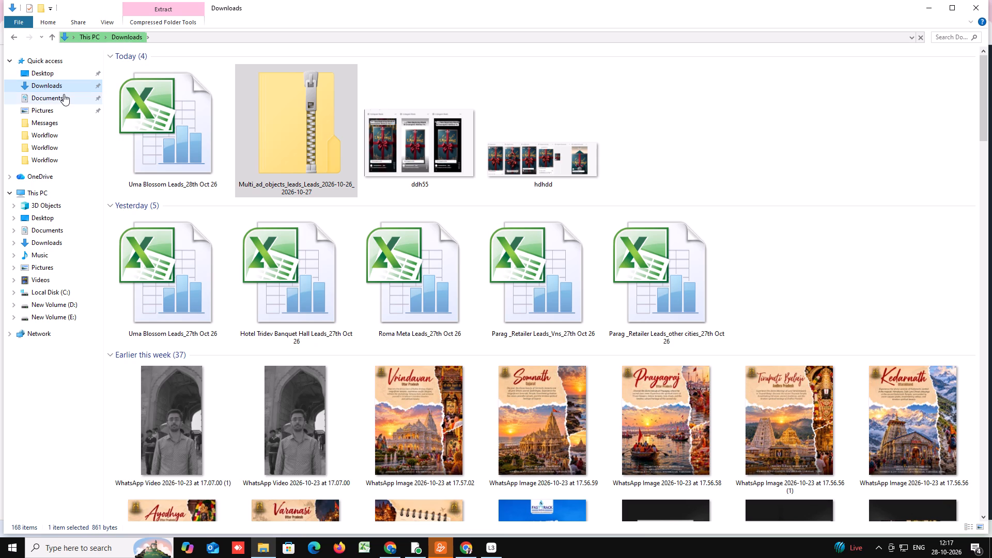
left_click(61, 84)
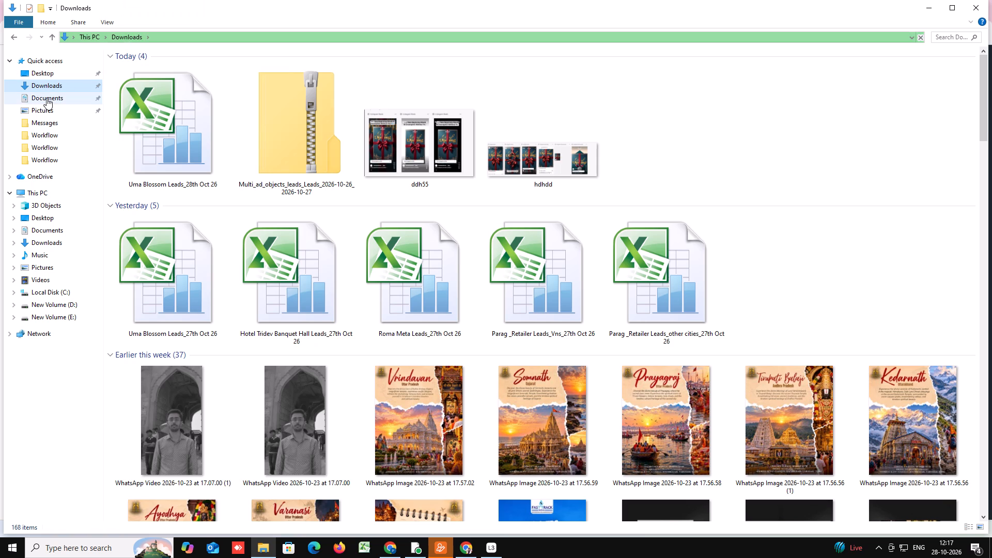
left_click(47, 98)
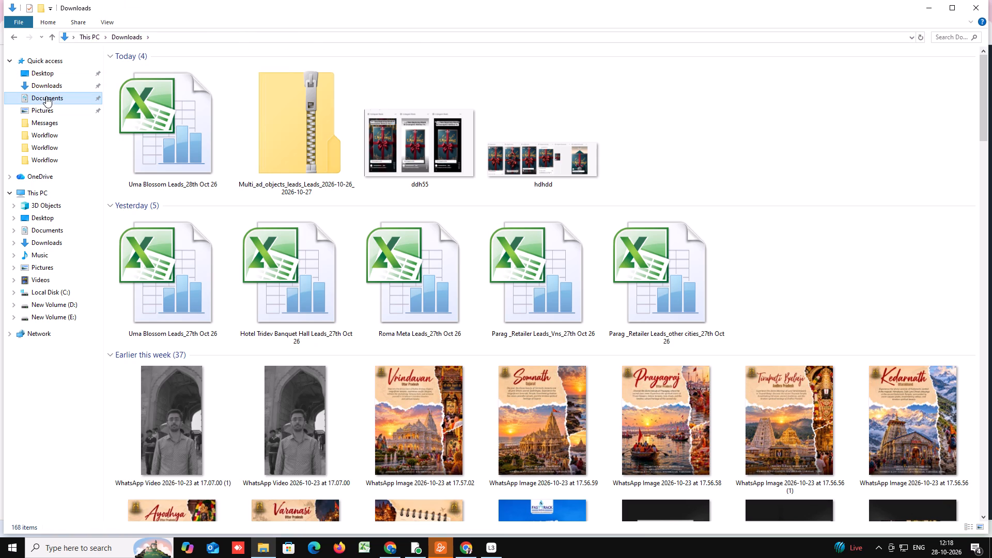
left_click(46, 86)
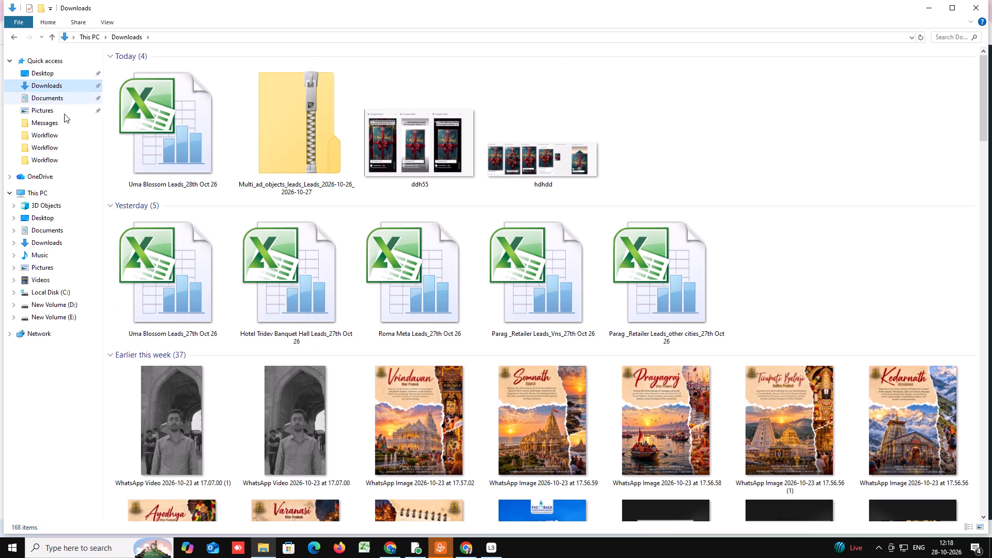
Return to Ads Manager in Chrome, select the Hotel Tridev Banquet Hall Leads Ad Set and show its ads.
left_click(389, 540)
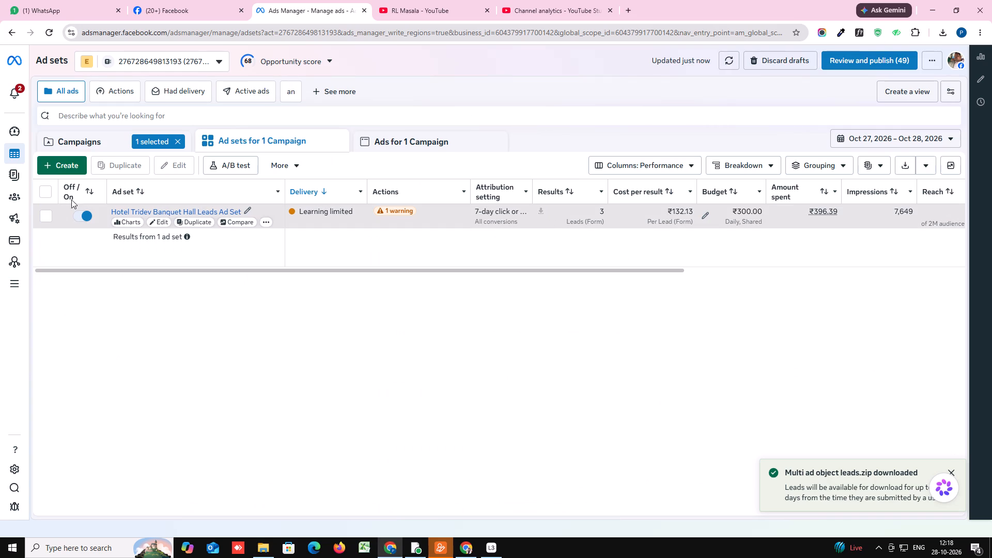
left_click(45, 217)
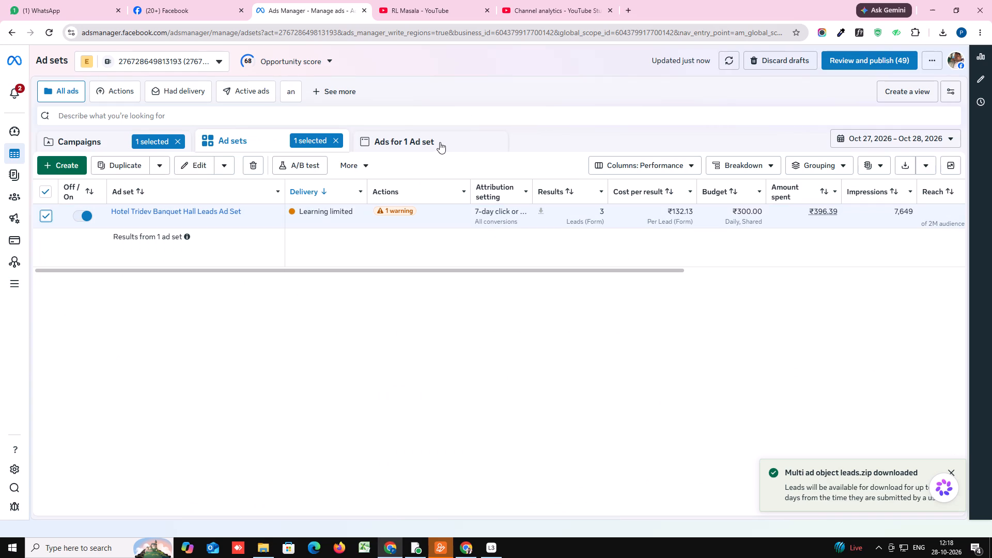
left_click(440, 142)
Download the leads of the active New Leads Ad for Oct 27–28, 2026, across all targeted locations.
scroll(425, 299, "down", 3)
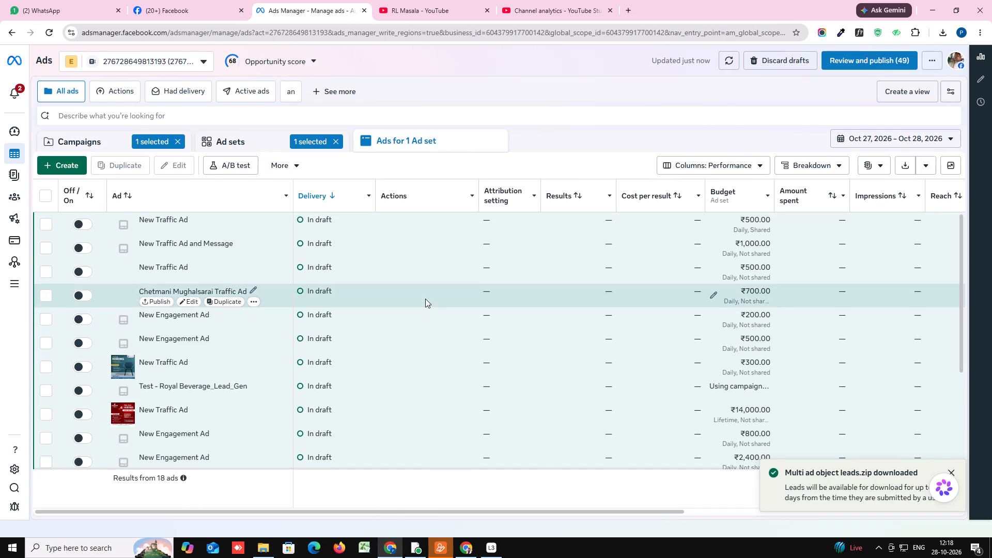
scroll(427, 298, "down", 7)
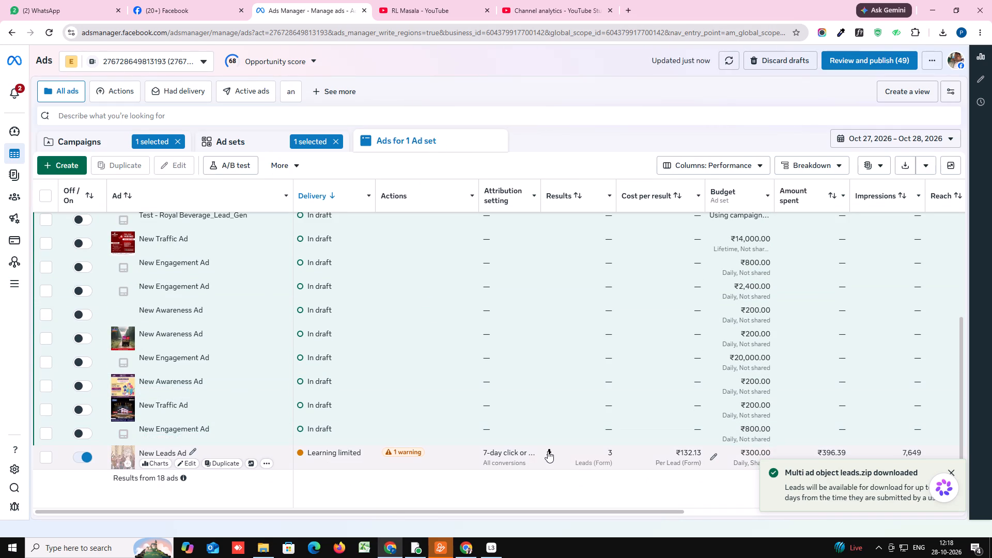
left_click(548, 451)
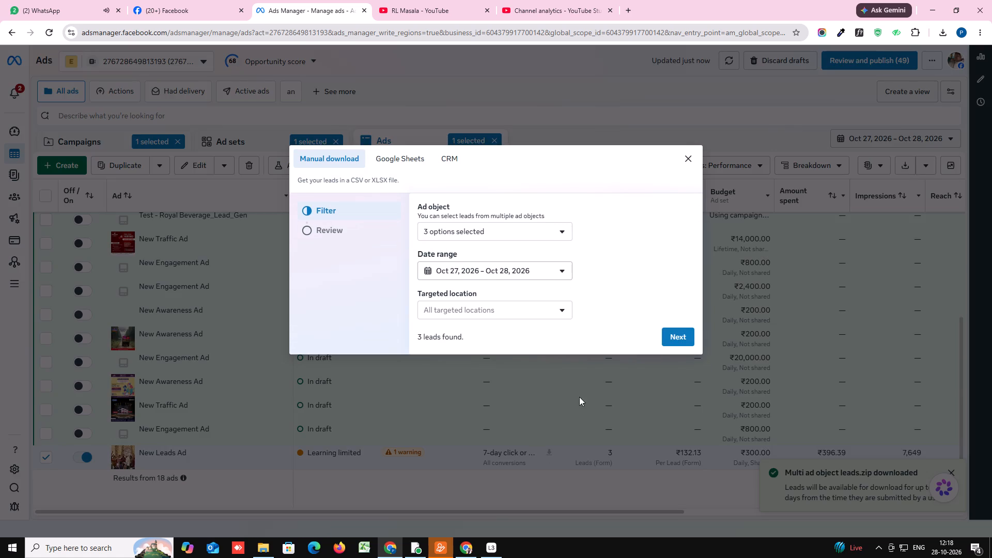
left_click(681, 333)
left_click(660, 362)
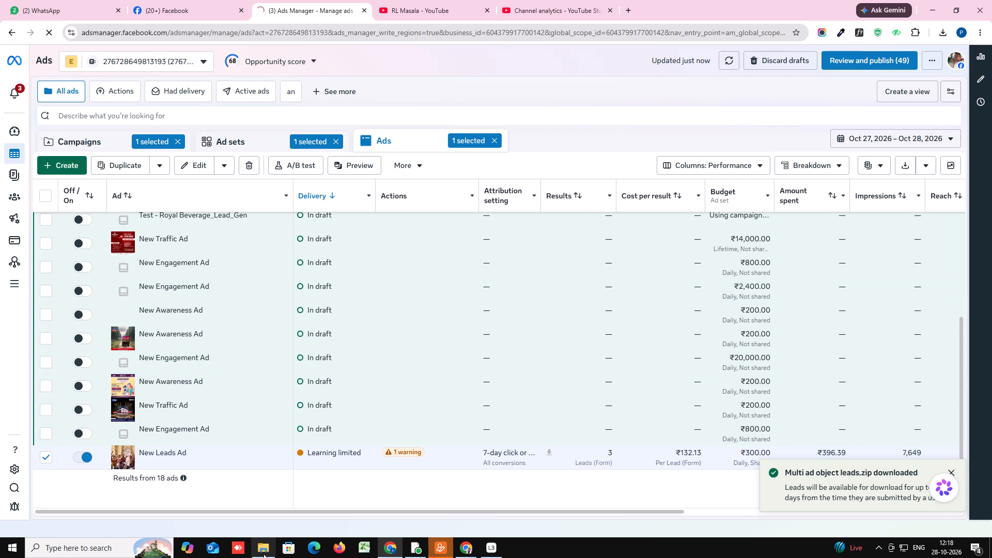
Open the leads file inside the New Leads Ad folder of the newly downloaded zip from Downloads.
left_click(263, 557)
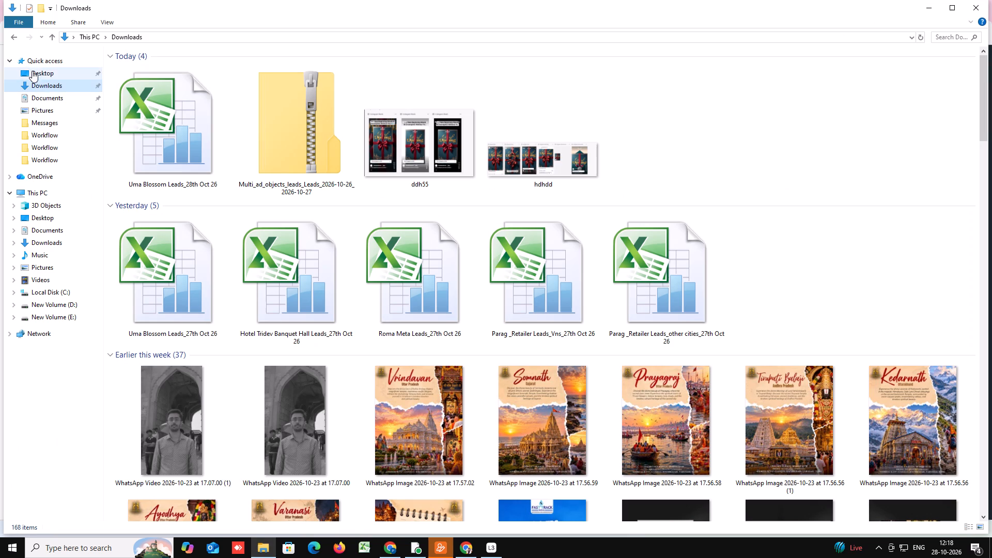
left_click(44, 84)
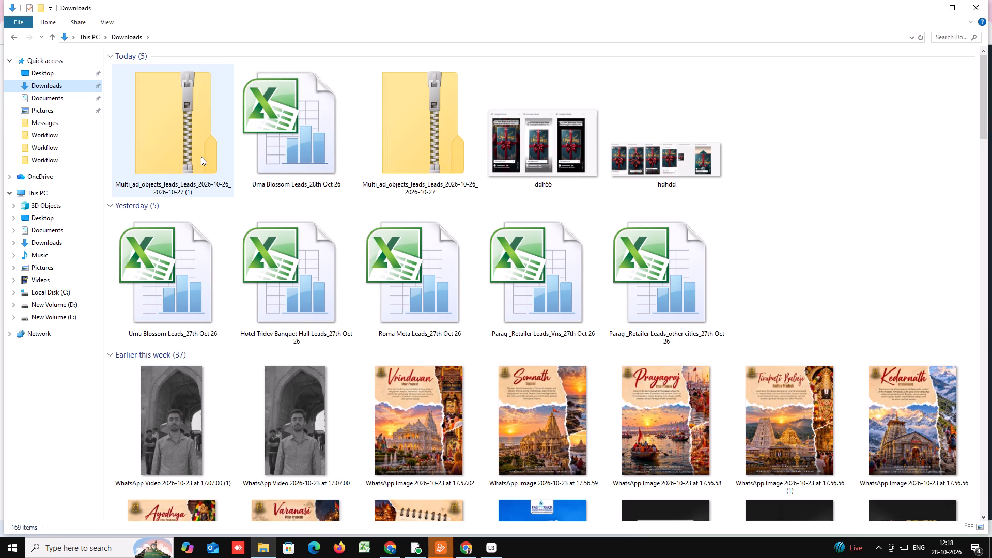
double_click(201, 157)
double_click(157, 68)
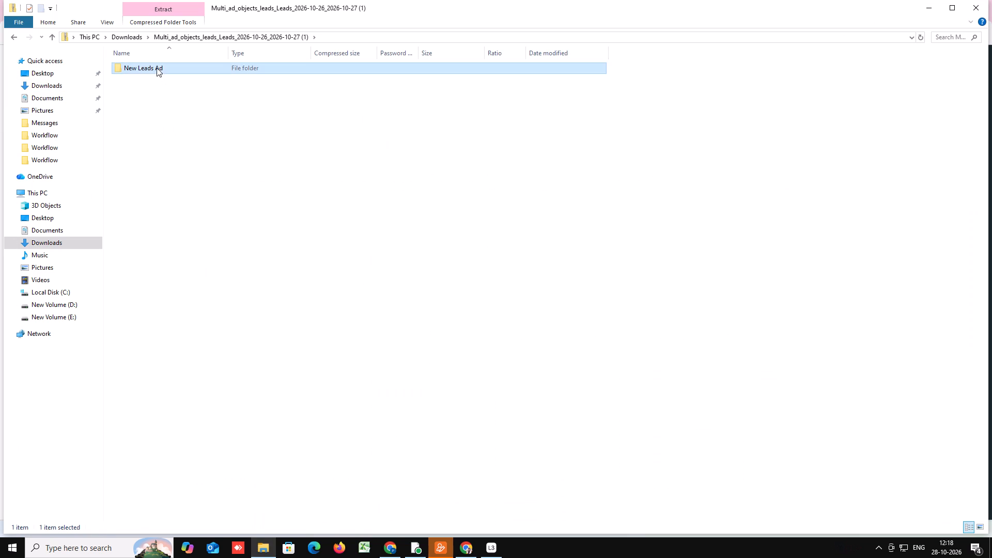
double_click(157, 68)
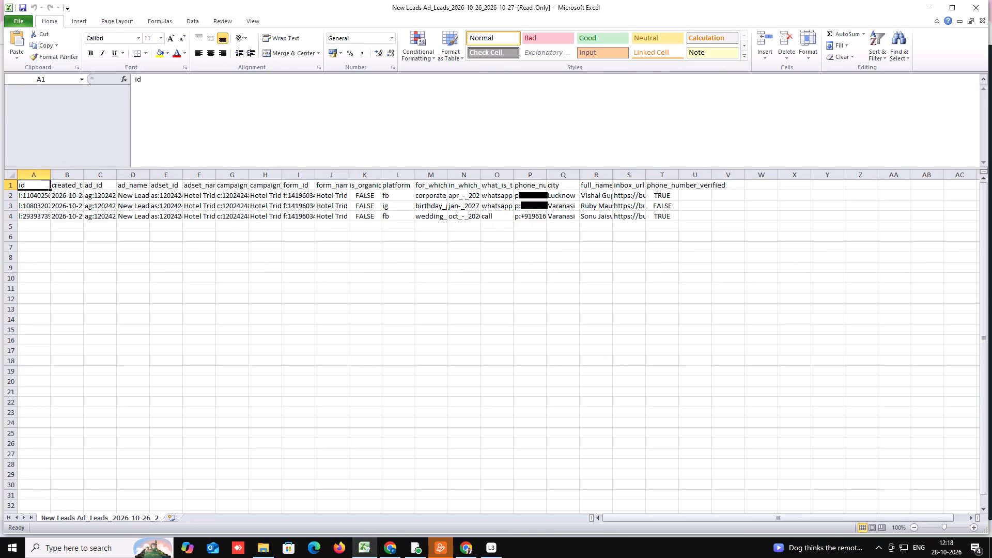
Widen the created_time column in the leads sheet so the full timestamps can be read.
left_click_drag(83, 173, 122, 181)
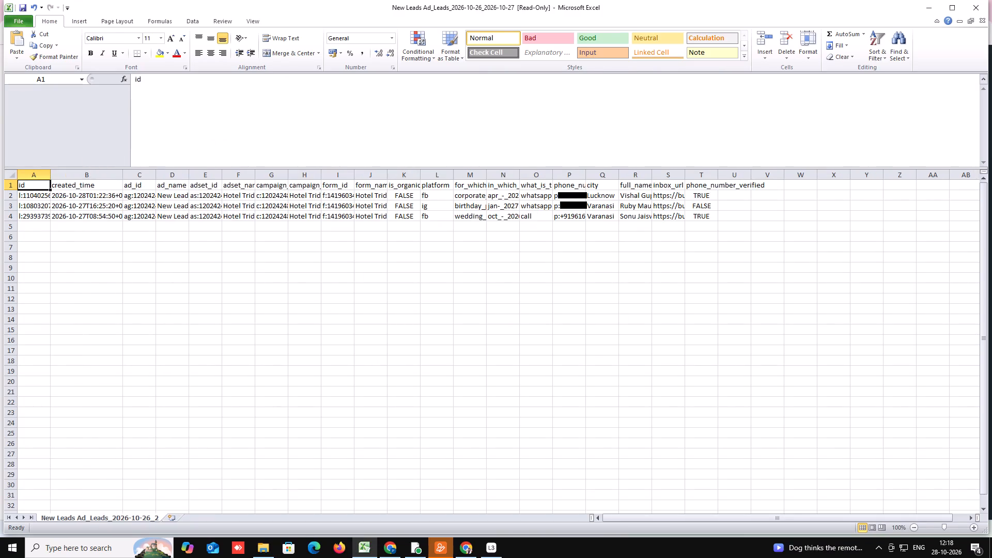
left_click(104, 260)
Switch back to Ads Manager in Chrome.
left_click(386, 547)
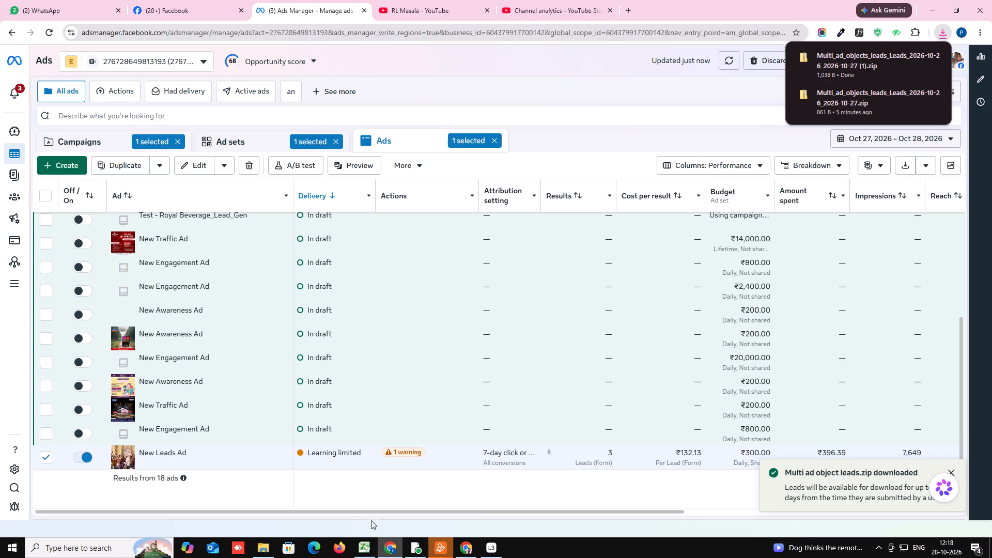
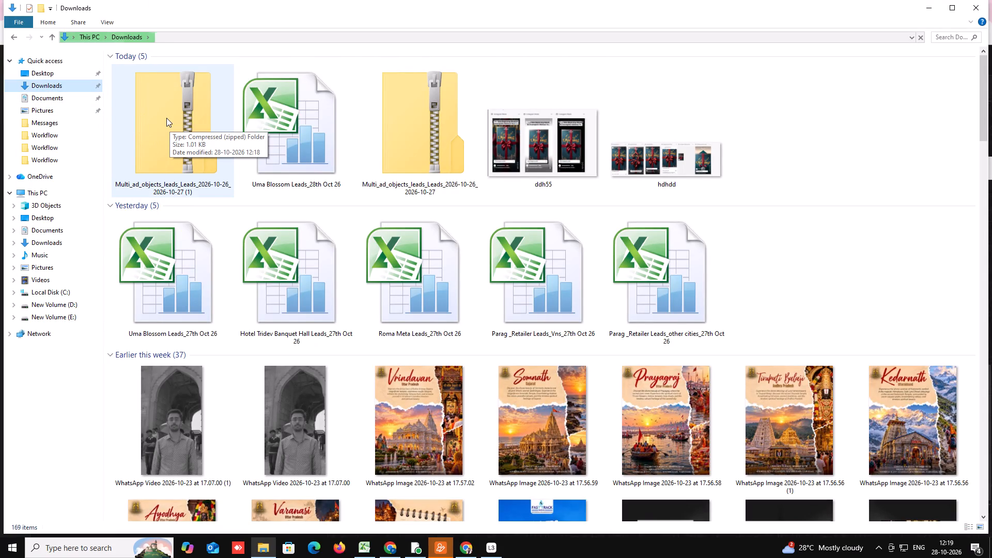
Open the leads file inside the New Leads Ad folder of the newest leads zip in Downloads.
double_click(166, 118)
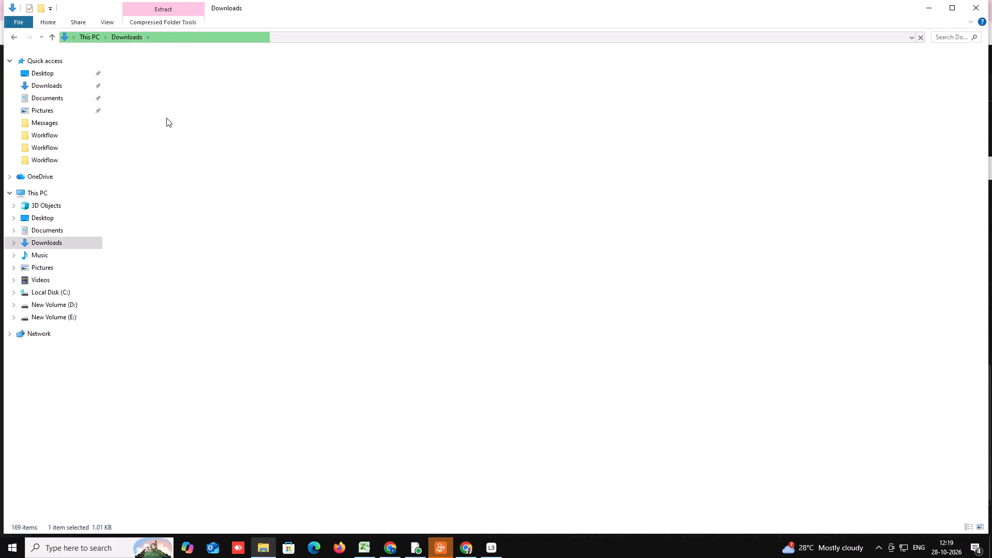
double_click(147, 63)
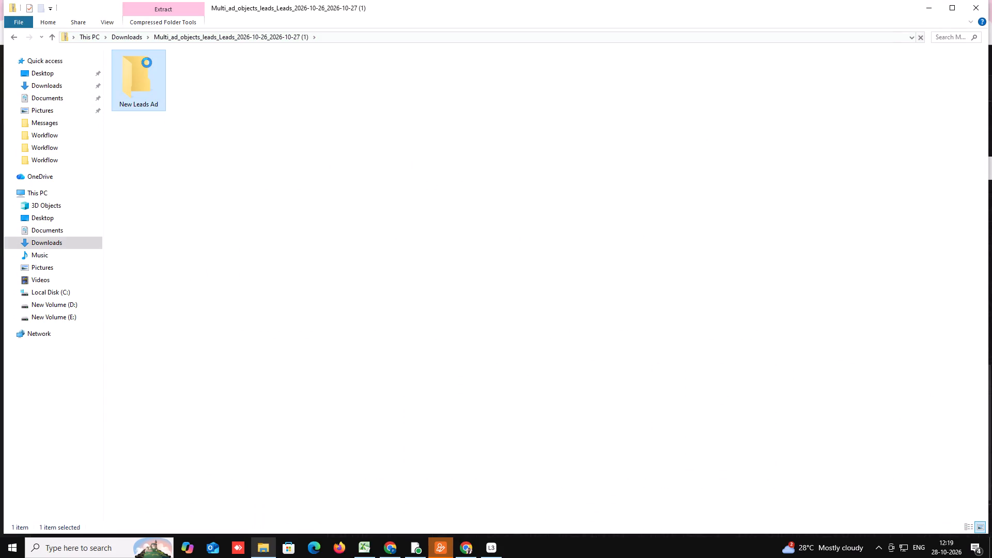
double_click(152, 88)
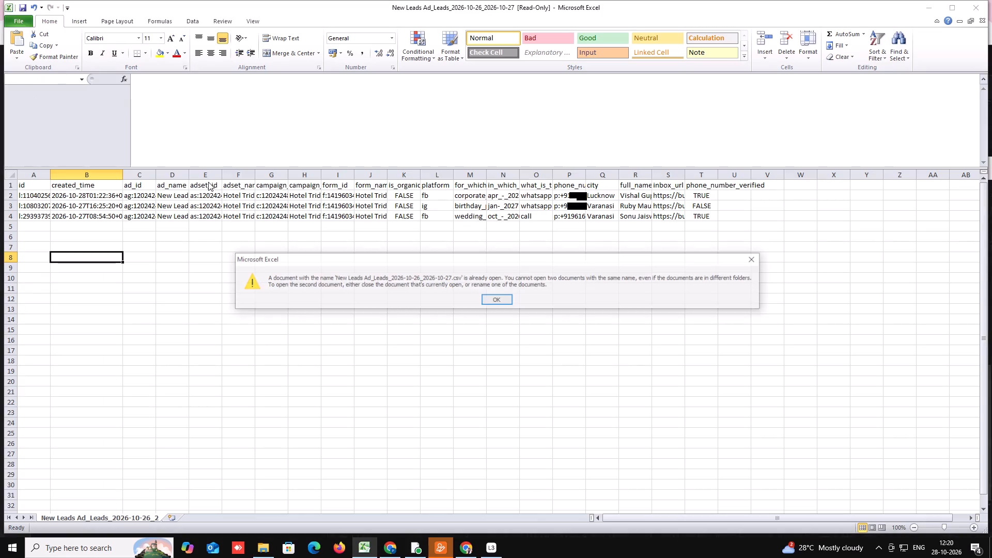
left_click(503, 302)
left_click(292, 256)
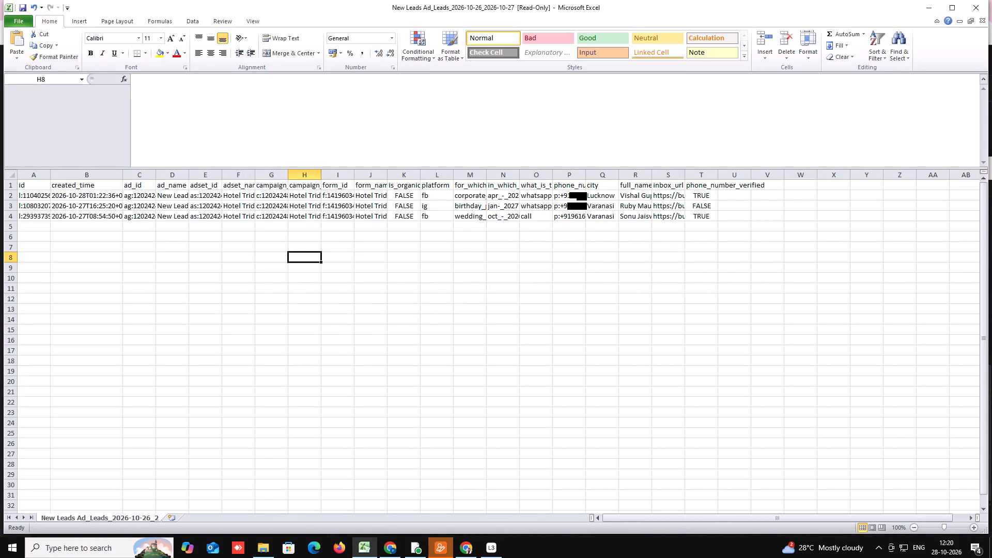
Delete the entire row 4, holding the lead created at 2026-10-27T08:54:50, from the leads sheet.
left_click(106, 216)
right_click(106, 216)
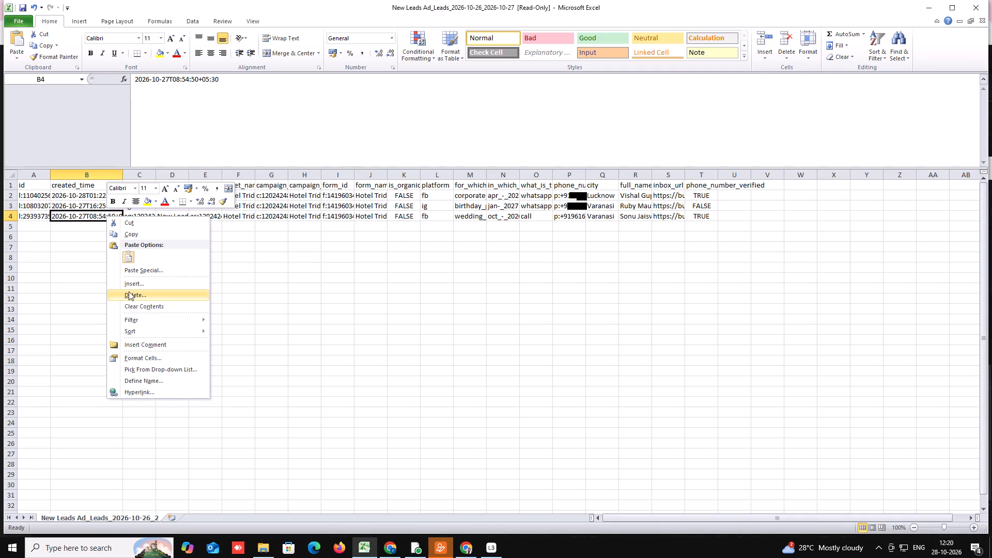
left_click(129, 293)
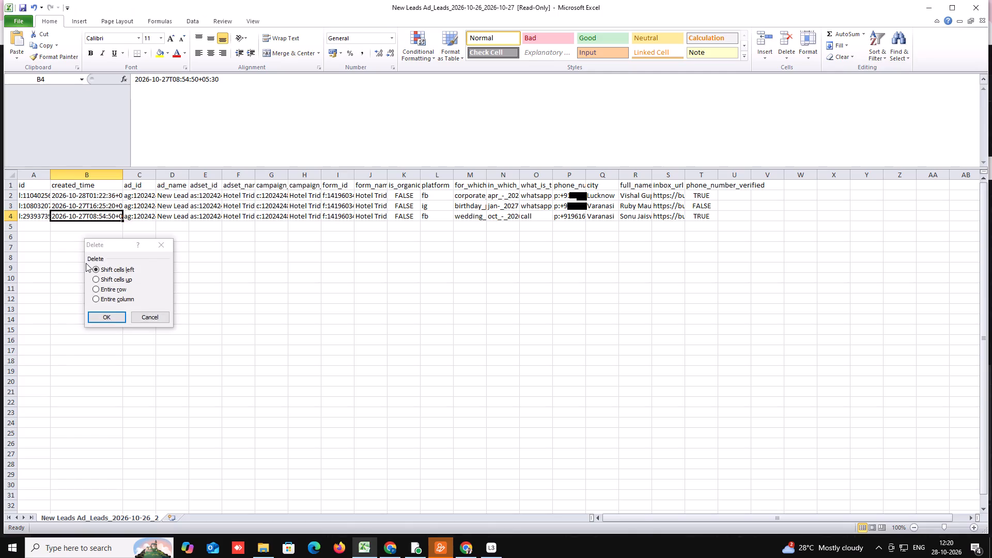
left_click(107, 293)
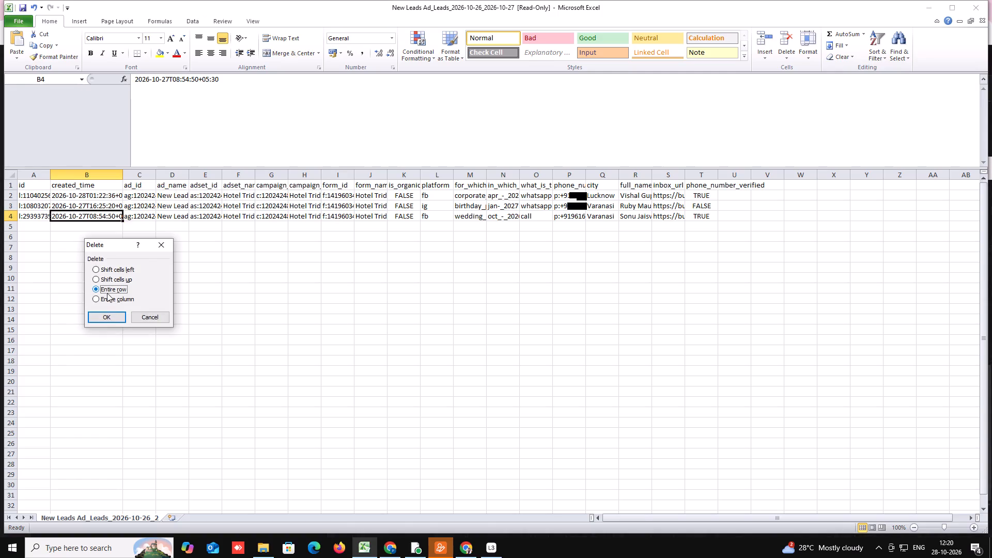
left_click(105, 318)
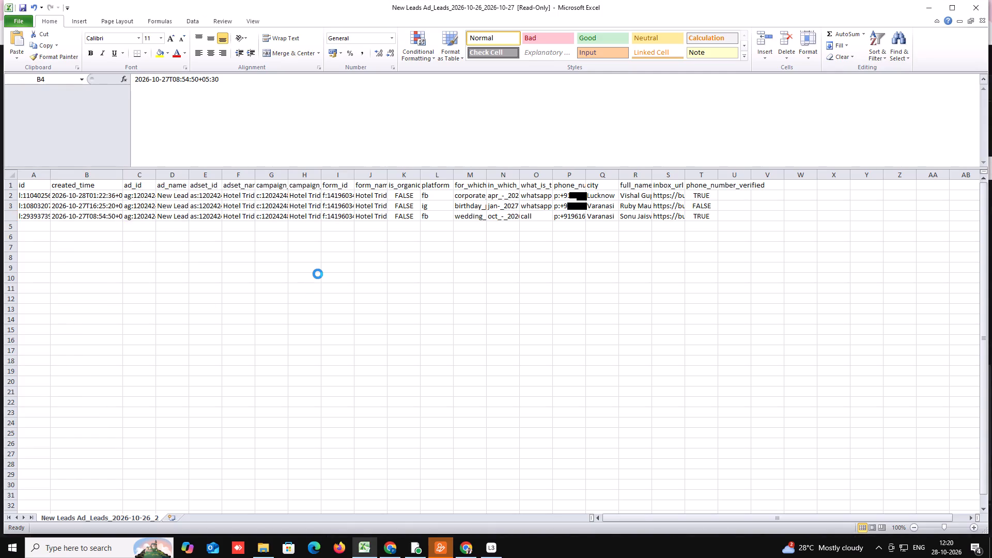
left_click(311, 270)
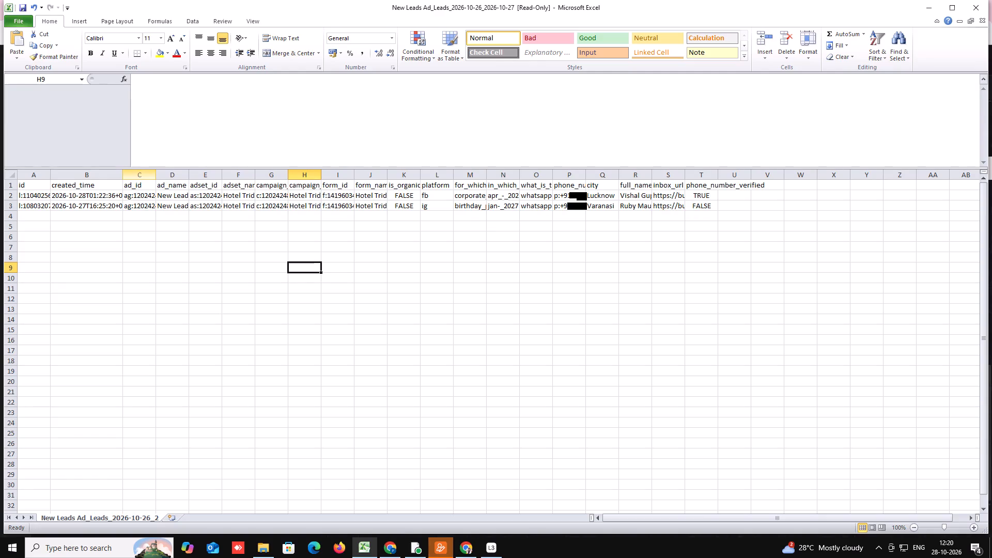
Delete the columns from ad_id through is_organic from the leads sheet.
left_click_drag(145, 175, 358, 230)
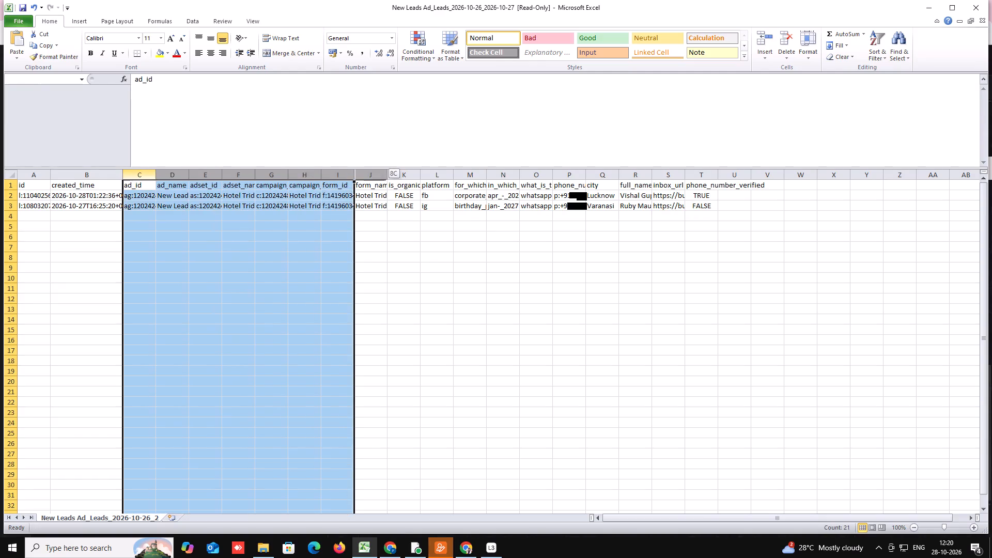
left_click_drag(358, 230, 402, 237)
right_click(300, 256)
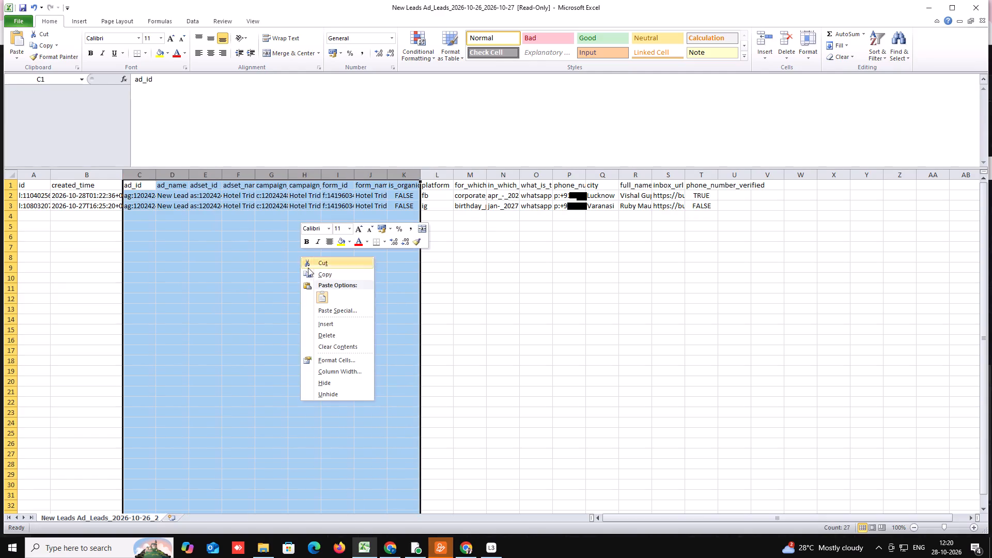
left_click(331, 334)
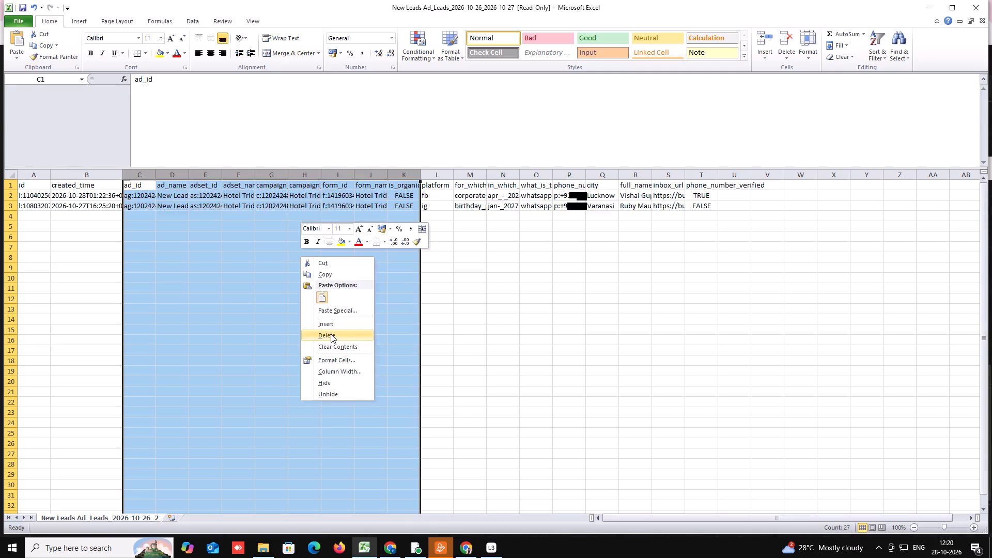
left_click(520, 291)
Delete the inbox_url and phone_number_verified columns from the leads sheet.
left_click_drag(371, 175, 399, 192)
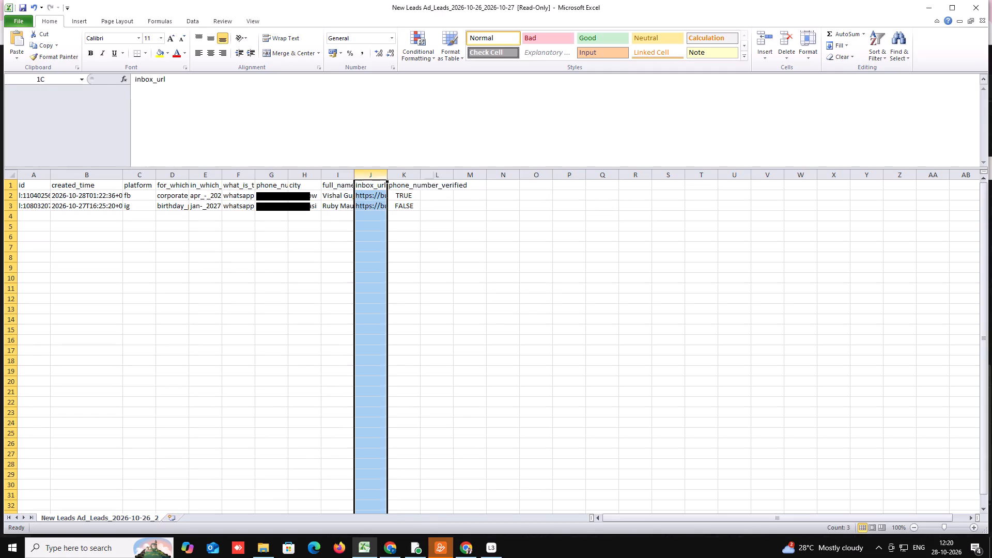
left_click_drag(399, 192, 399, 193)
right_click(402, 246)
left_click(441, 323)
left_click(489, 319)
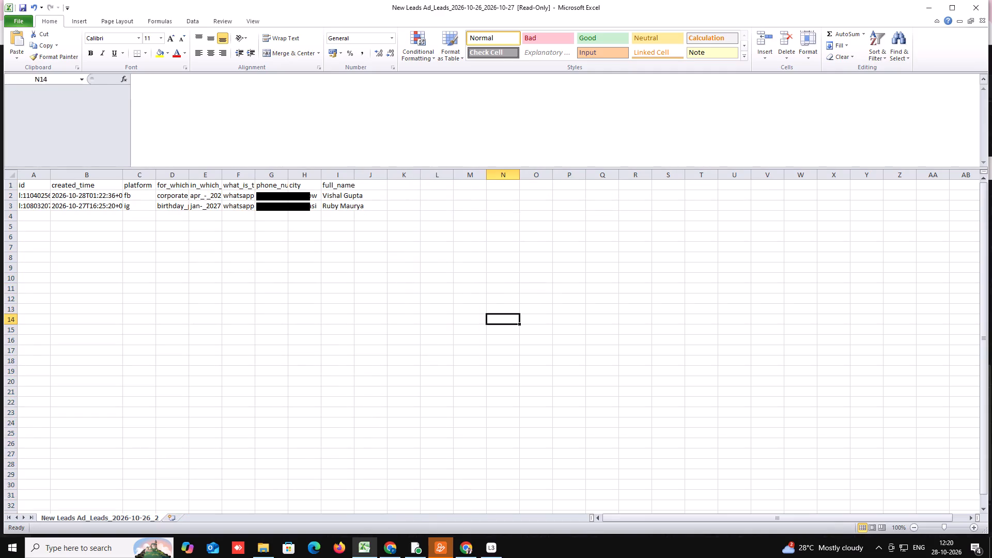
Widen columns D through I, from the function question to full_name, so their lead entries can be read.
left_click_drag(354, 172, 402, 176)
left_click_drag(321, 174, 362, 176)
left_click_drag(288, 174, 335, 175)
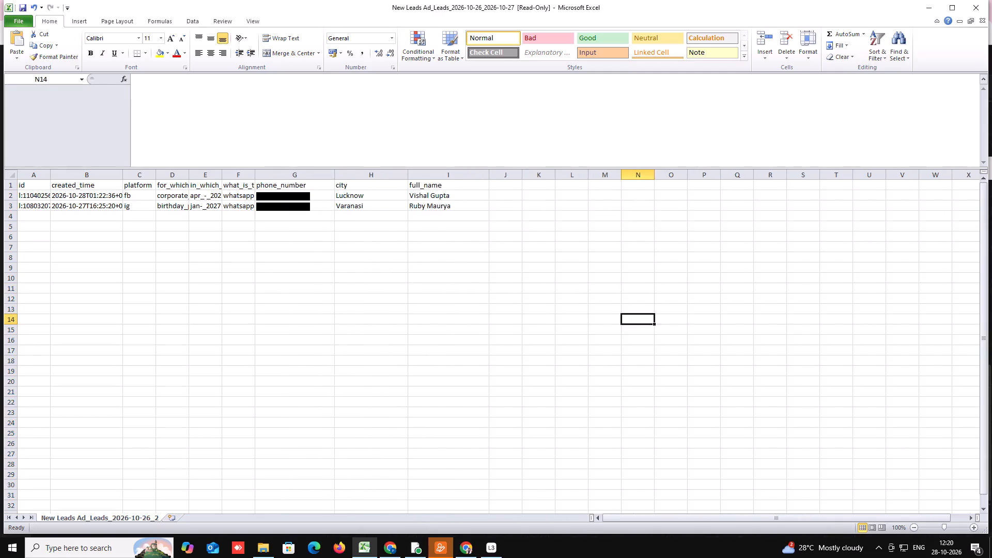
left_click_drag(256, 176, 295, 176)
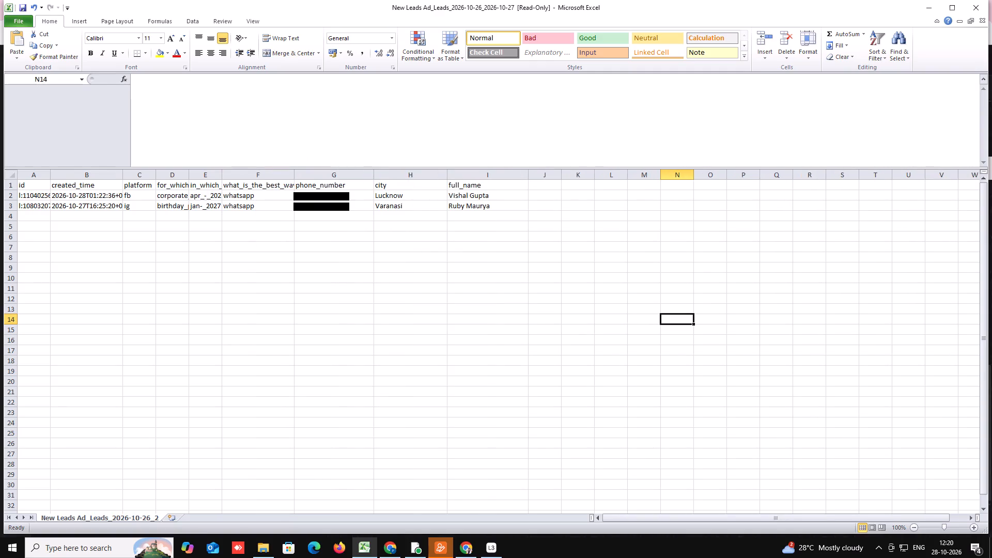
left_click_drag(222, 175, 276, 174)
left_click_drag(189, 176, 206, 176)
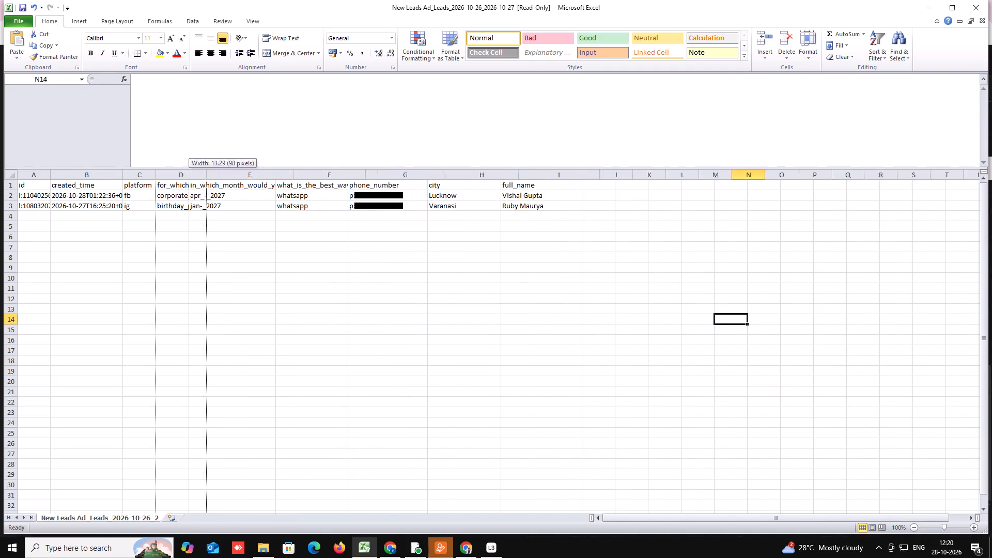
left_click_drag(206, 176, 228, 177)
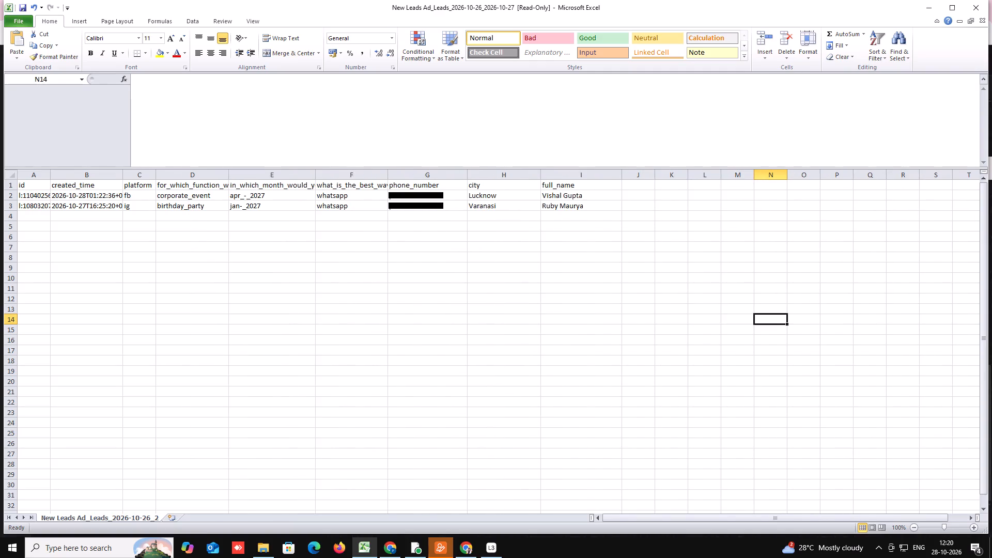
Replace the id header with "Sr No" and number the two leads below it 1 and 2.
left_click(35, 187)
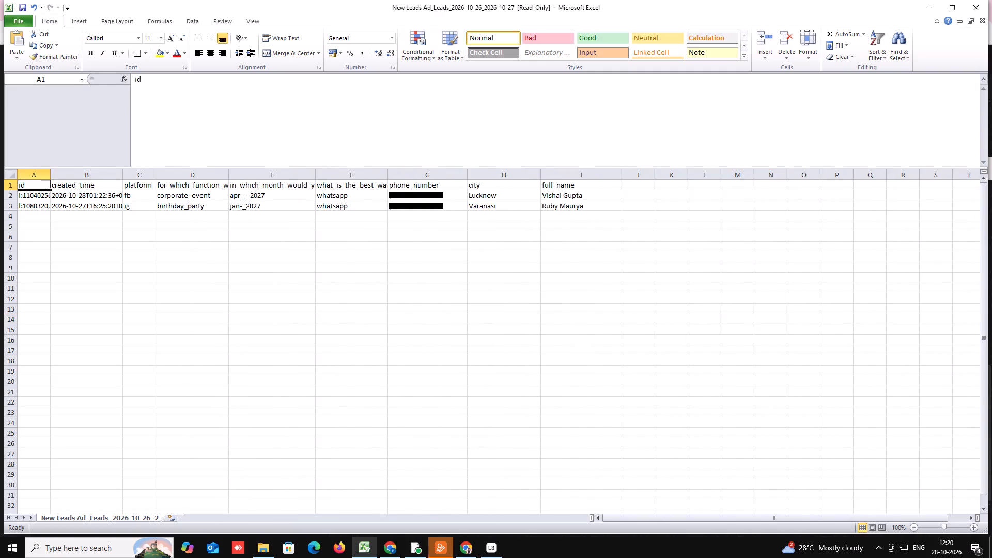
type("Sr")
key("space")
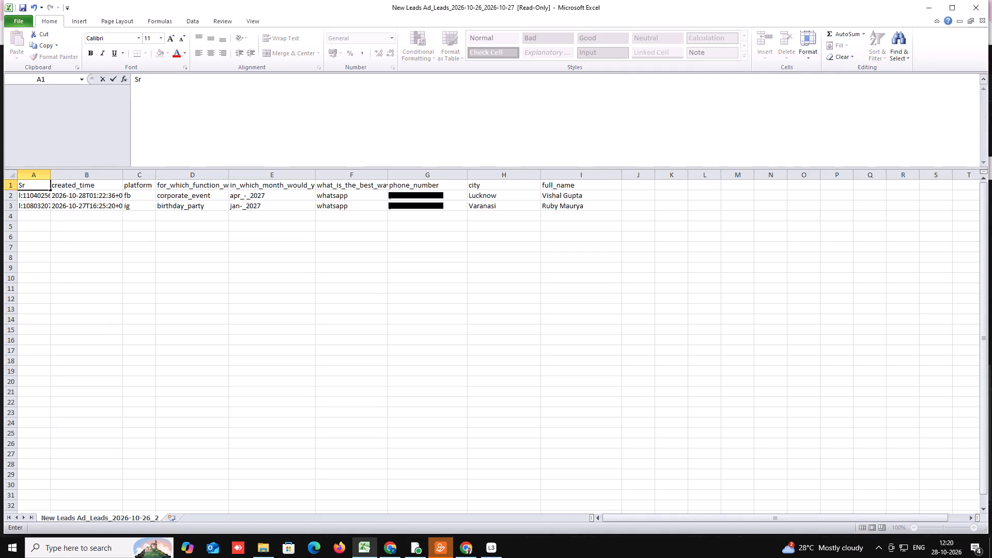
type("No")
left_click(151, 267)
left_click(26, 198)
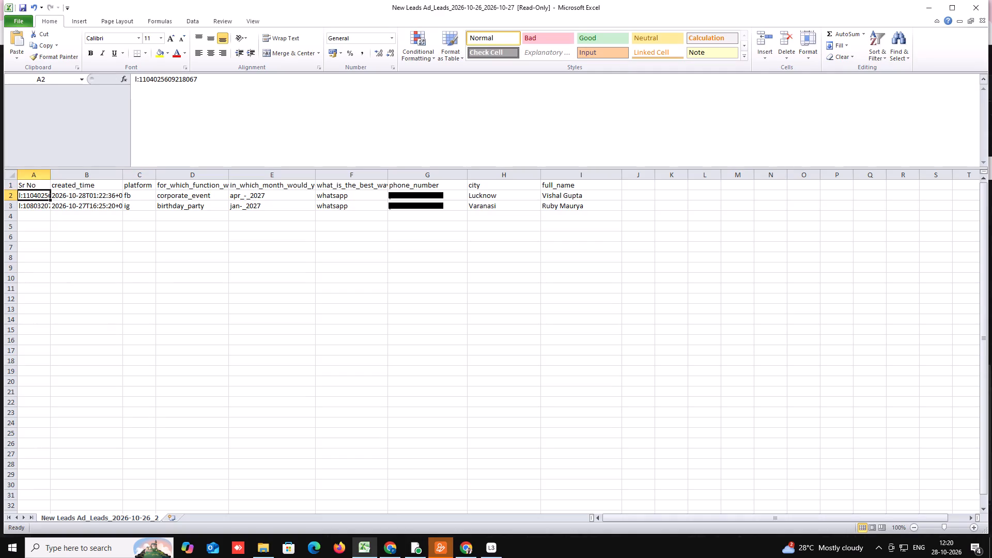
key("1")
left_click(33, 205)
key("2")
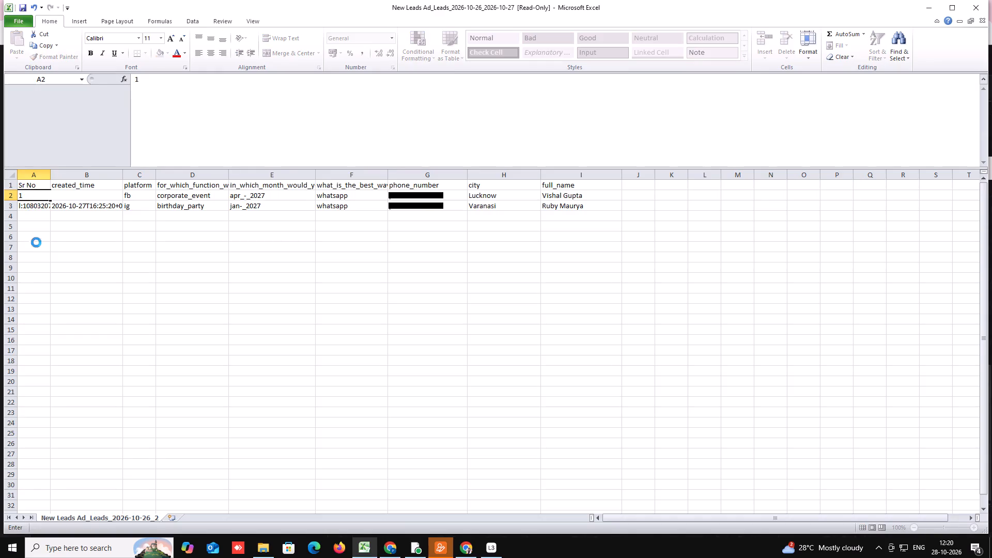
left_click(37, 262)
Centre the contents of A1:I4 and apply all borders to the range.
left_click_drag(28, 184, 575, 218)
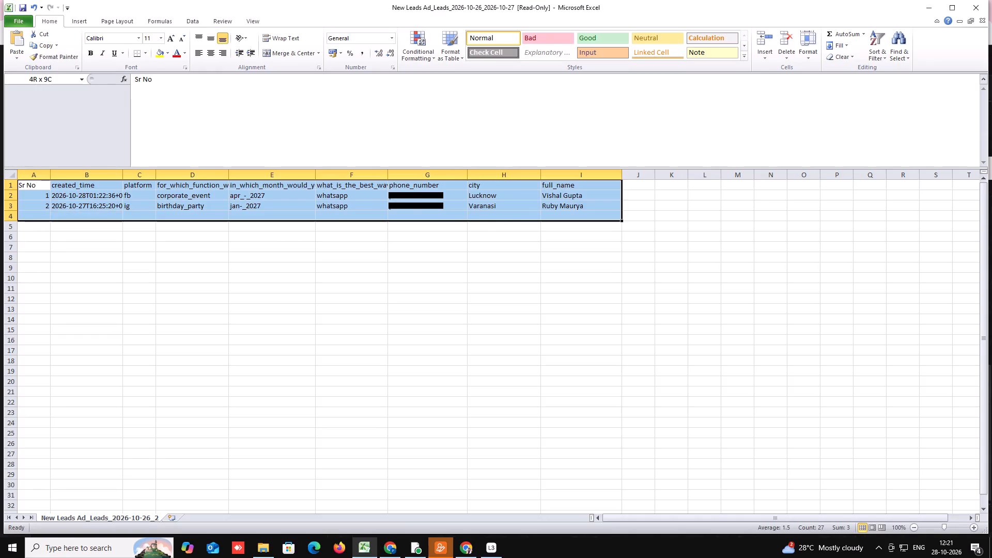
left_click_drag(575, 218, 579, 219)
left_click(207, 50)
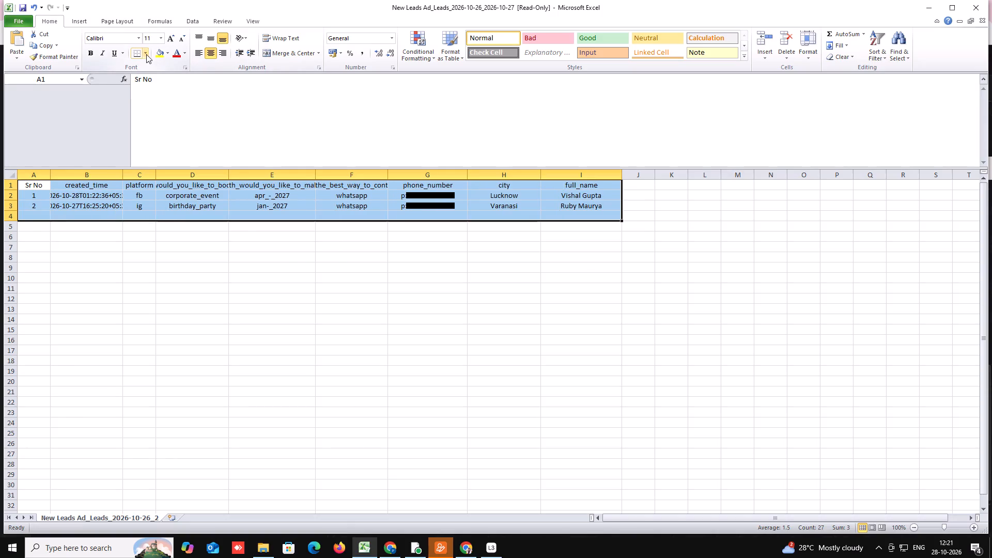
left_click(145, 54)
left_click(152, 131)
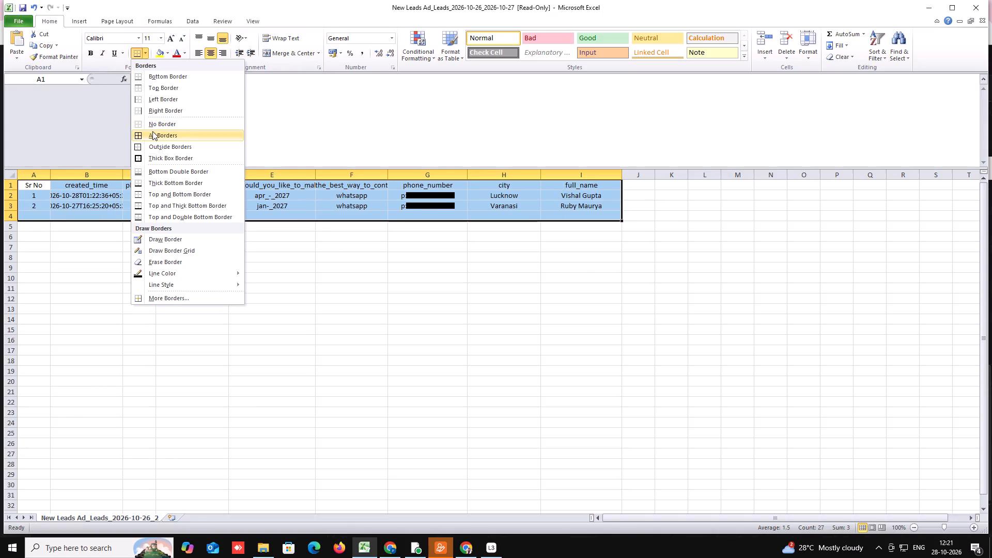
Save the sheet to Downloads as an Excel Workbook named "Hotel Tridev Banquet Hall Leads_28th Oct 26.xlsx".
left_click(18, 21)
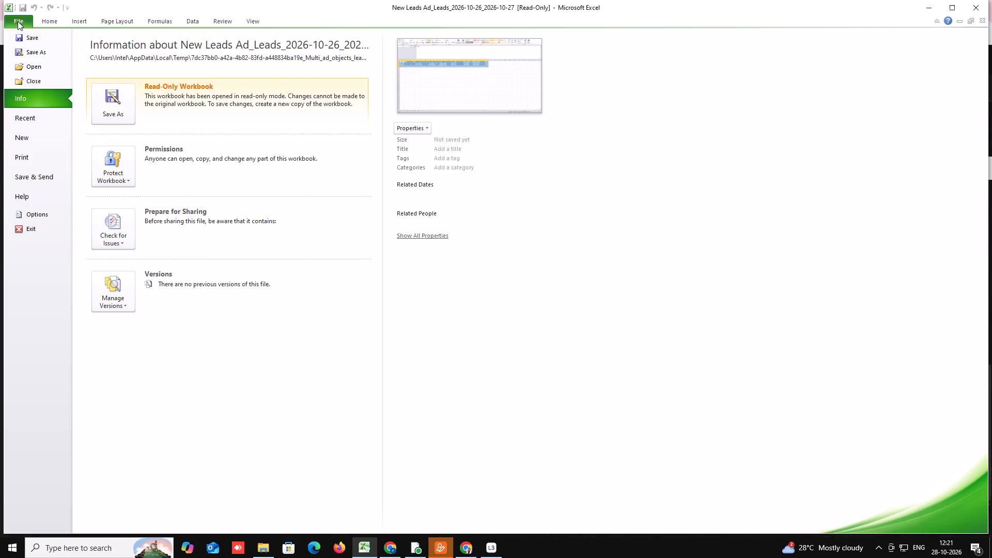
left_click(26, 49)
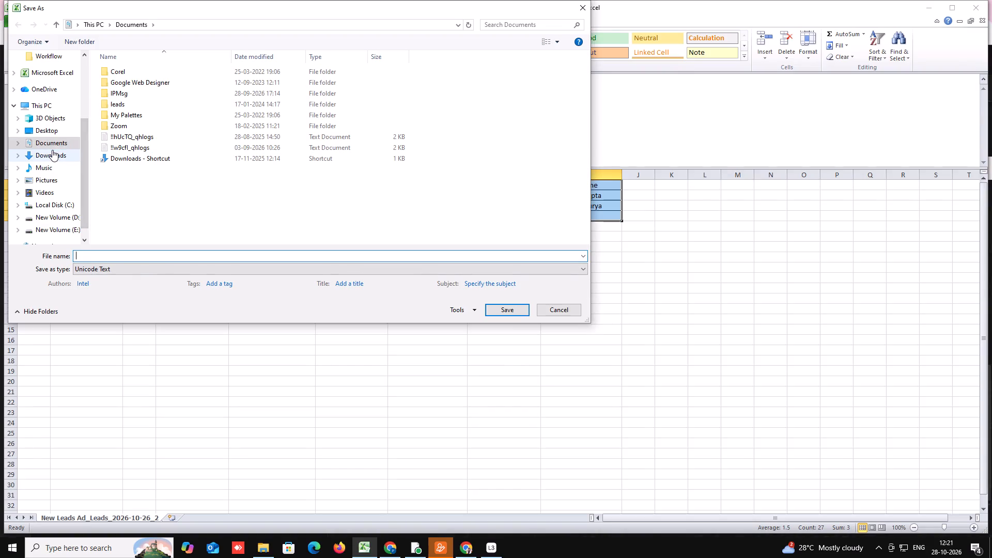
left_click(52, 155)
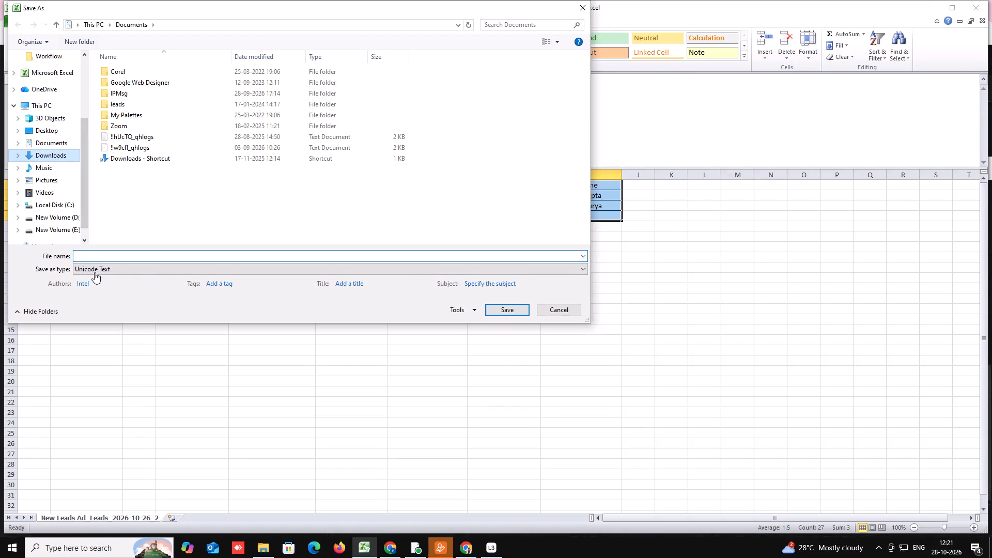
left_click(96, 271)
left_click(97, 282)
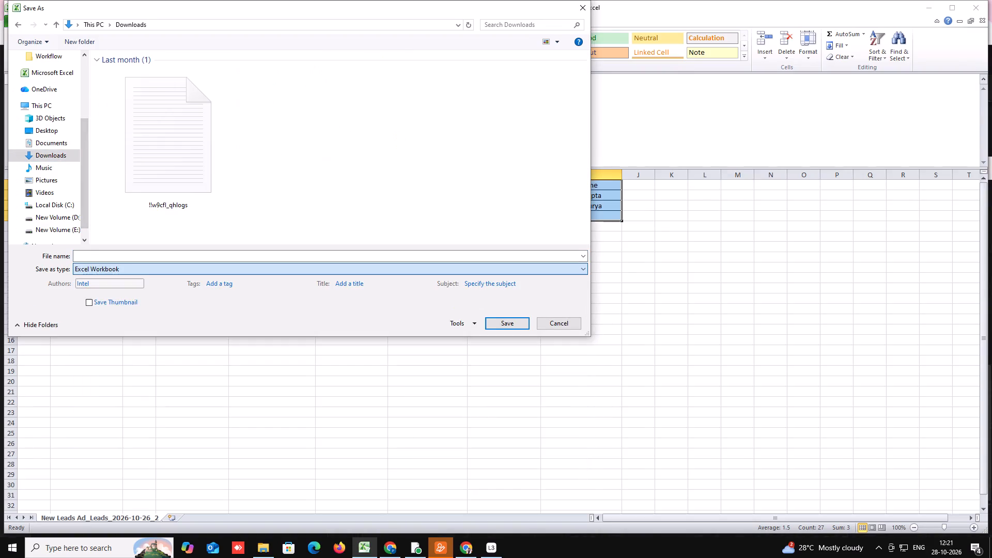
left_click(110, 256)
type("Hotel Tridev")
key("space")
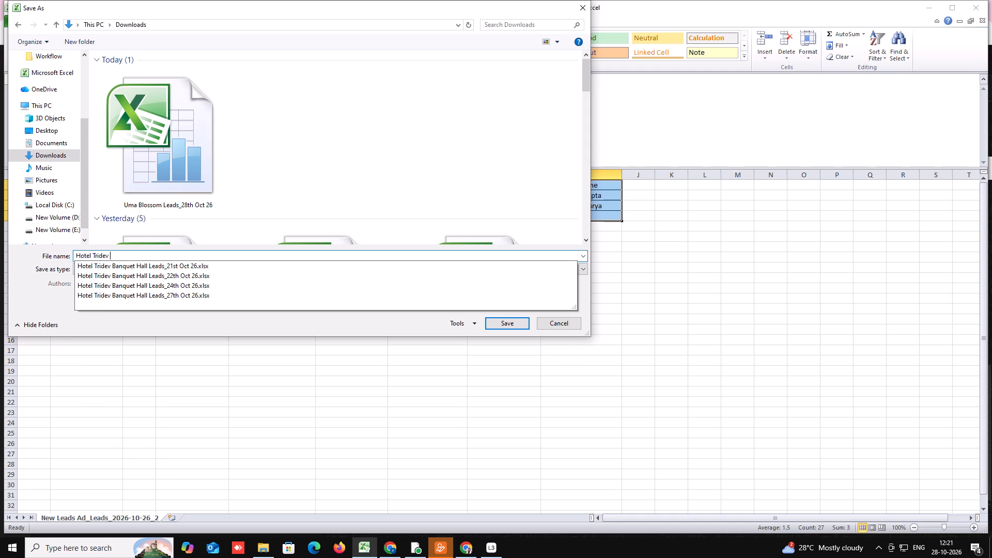
left_click(149, 293)
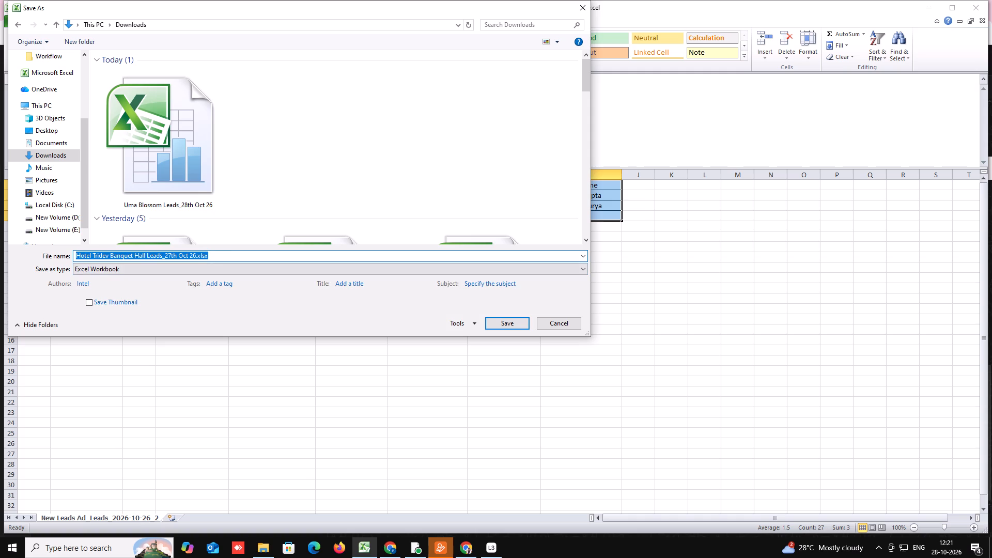
left_click(169, 255)
key("BackSpace")
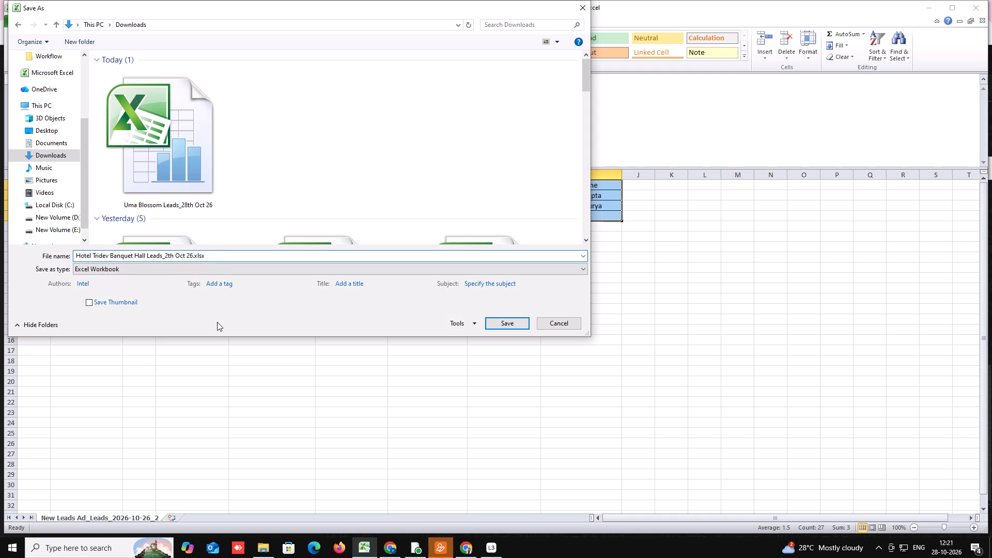
key("8")
left_click(502, 324)
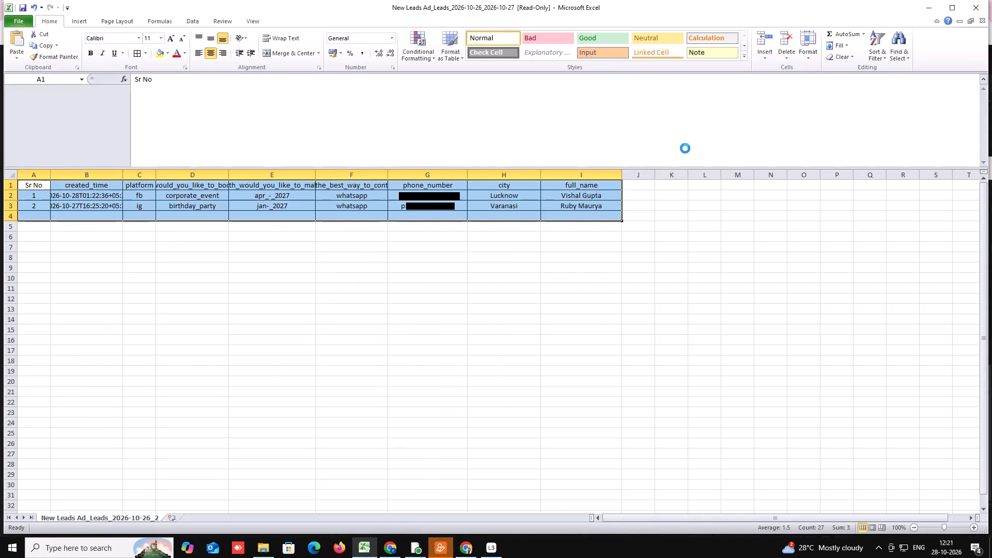
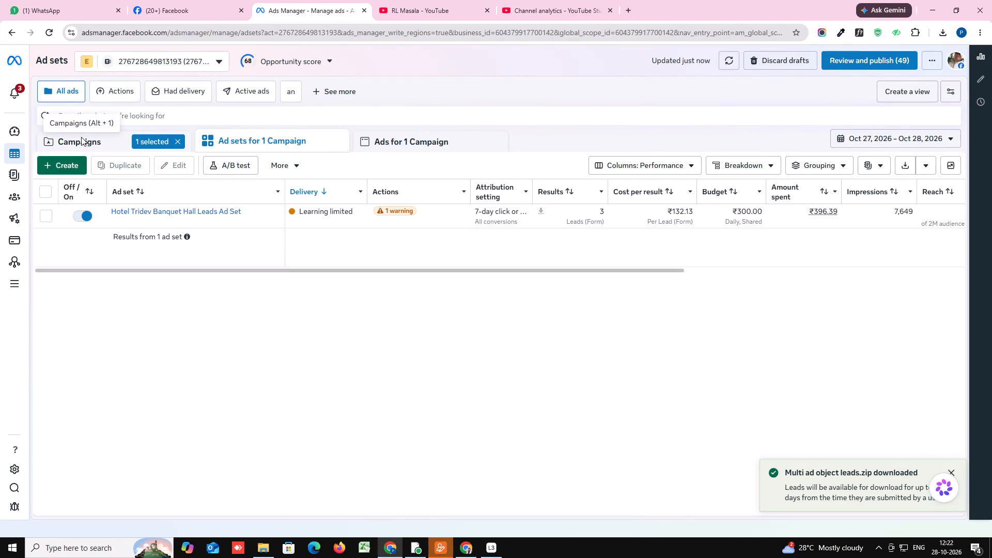
Replace the campaign selection with Roma Leads Campaign_5th May 26, select its Roma Leads Ad Set, and show that ad set's ads.
left_click(159, 137)
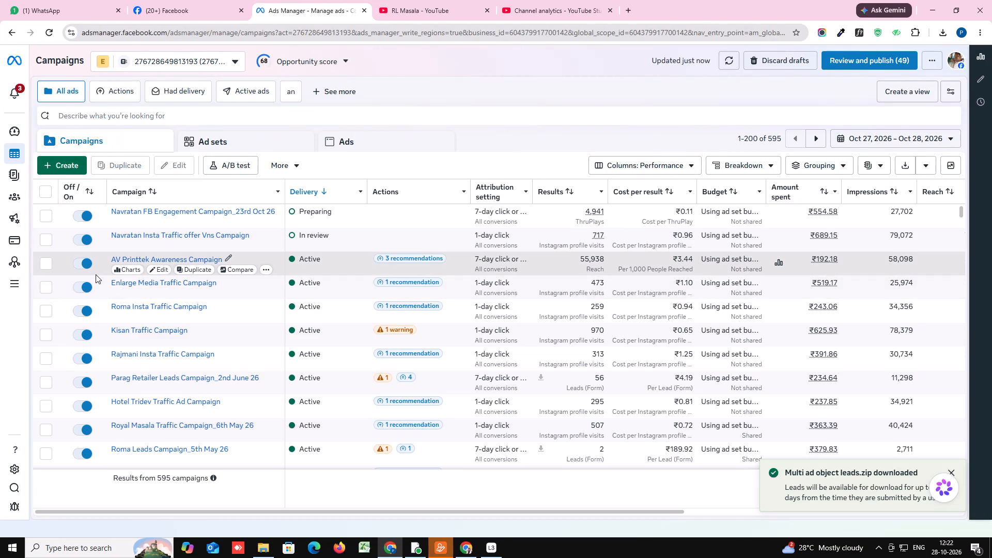
left_click(45, 383)
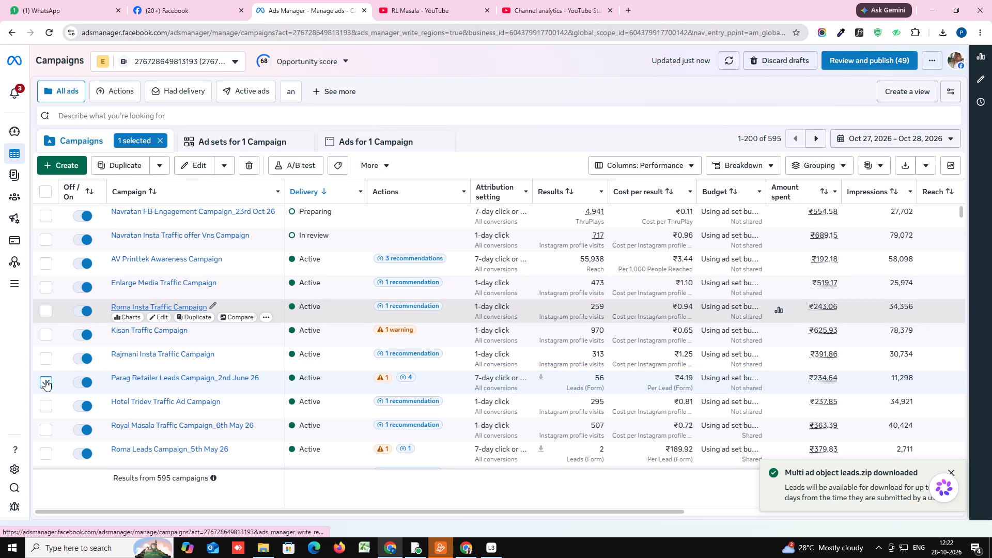
left_click(45, 380)
scroll(56, 408, "down", 1)
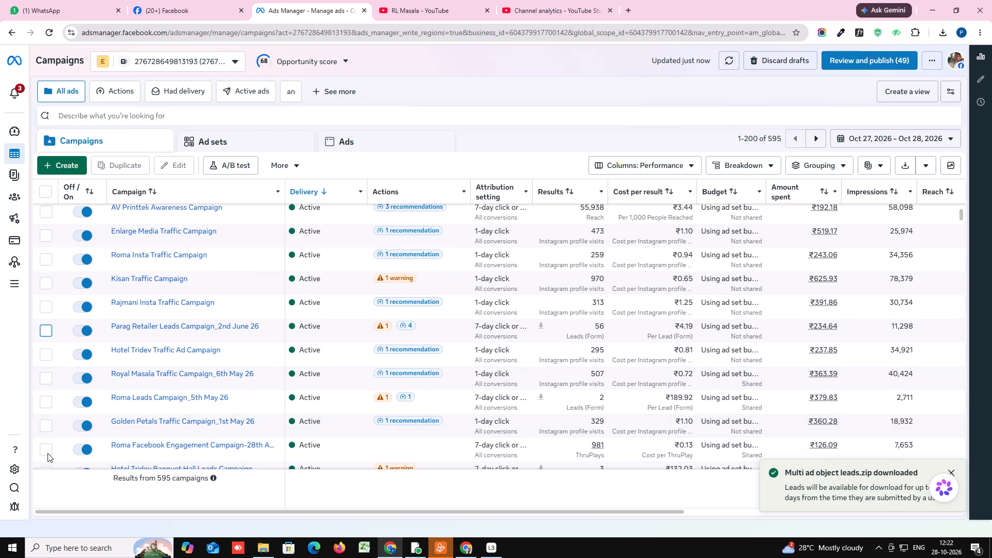
left_click(44, 404)
scroll(233, 361, "down", 1)
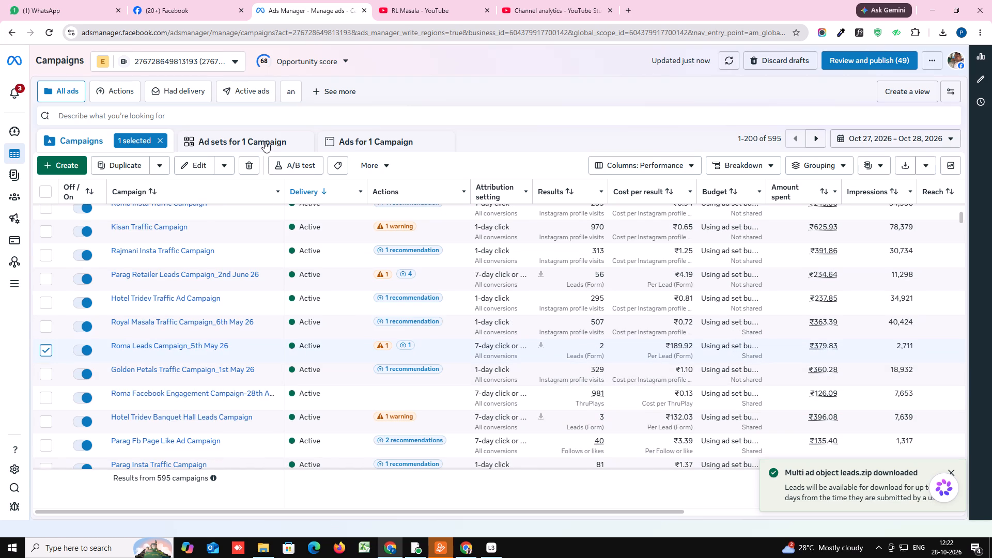
left_click(265, 141)
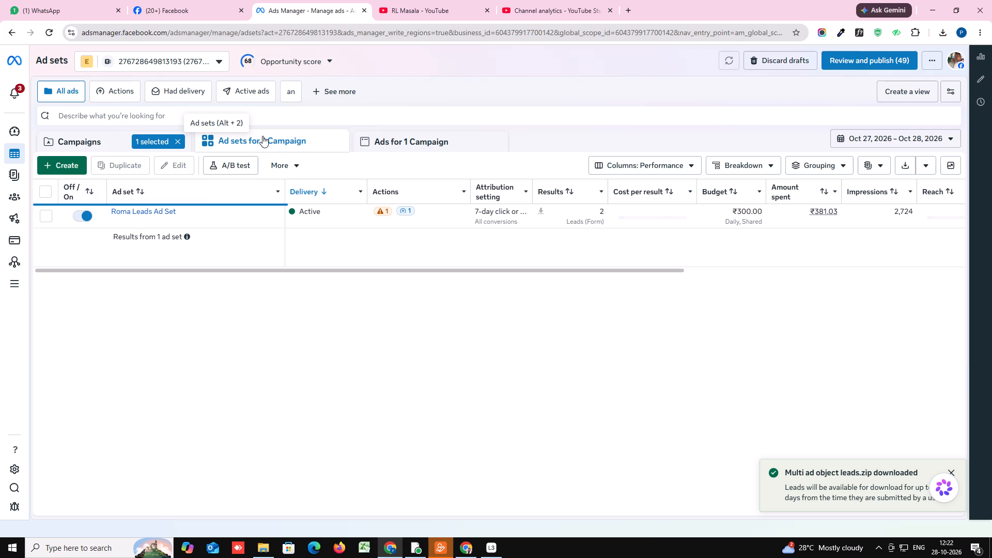
left_click(45, 218)
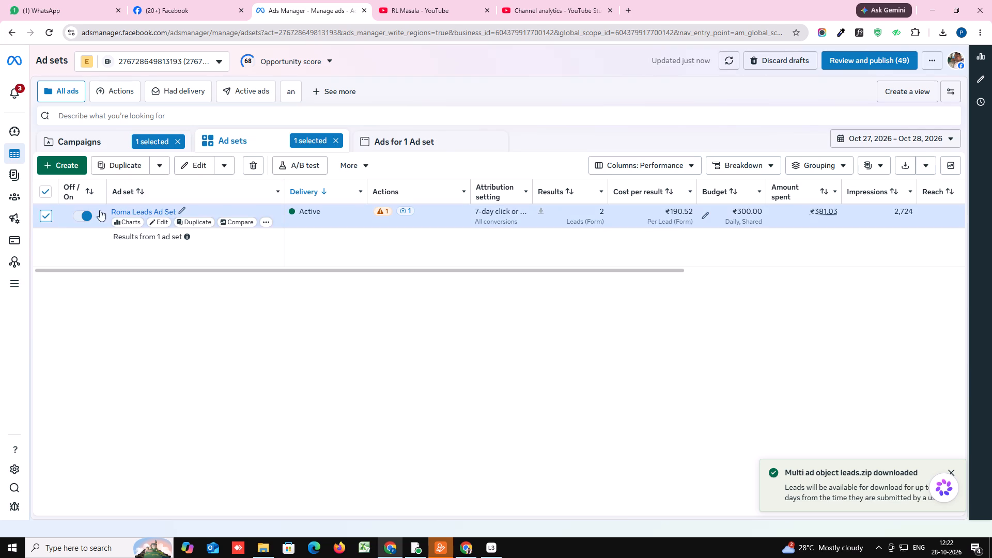
left_click(396, 139)
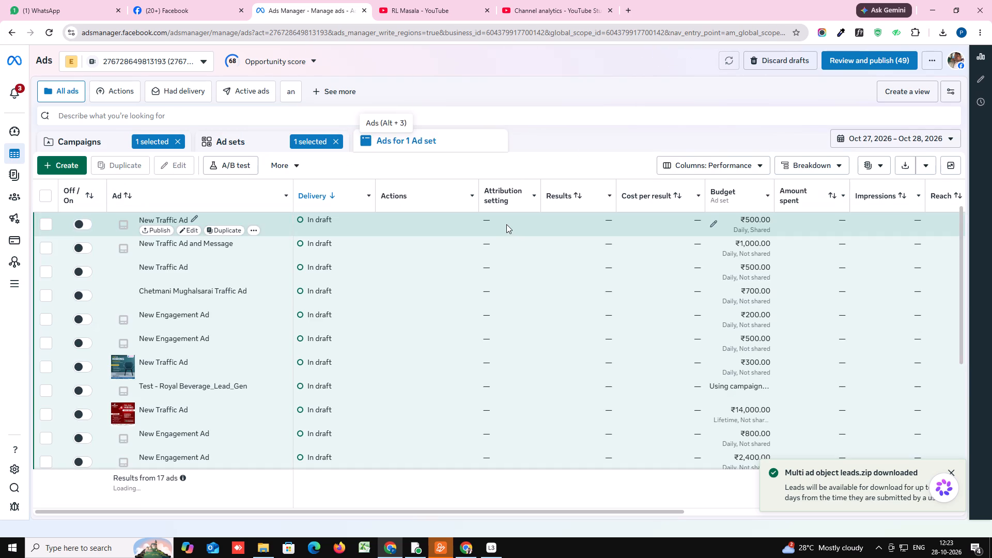
Download the leads of the active New Leads Ad for Oct 27–28, 2026 as a CSV file.
scroll(470, 278, "down", 8)
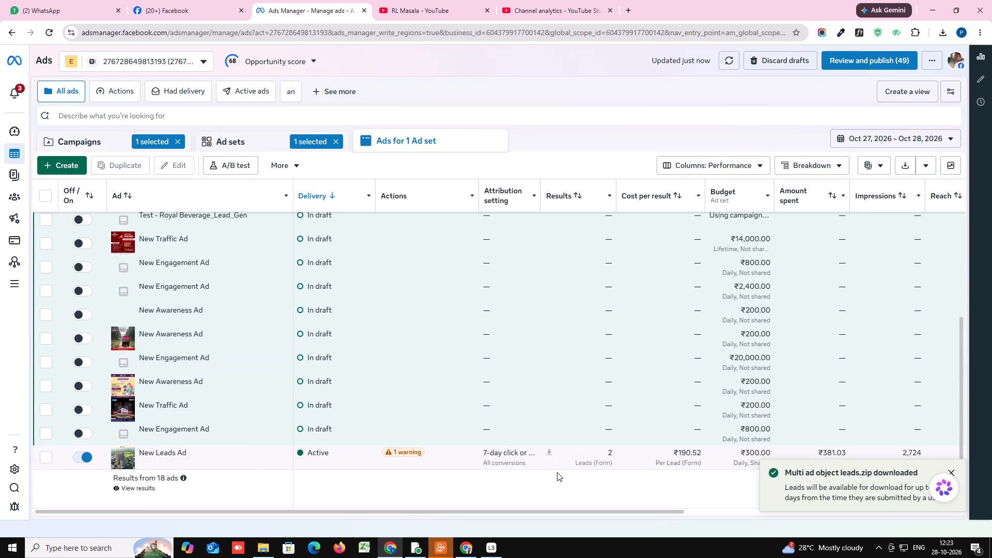
left_click(549, 452)
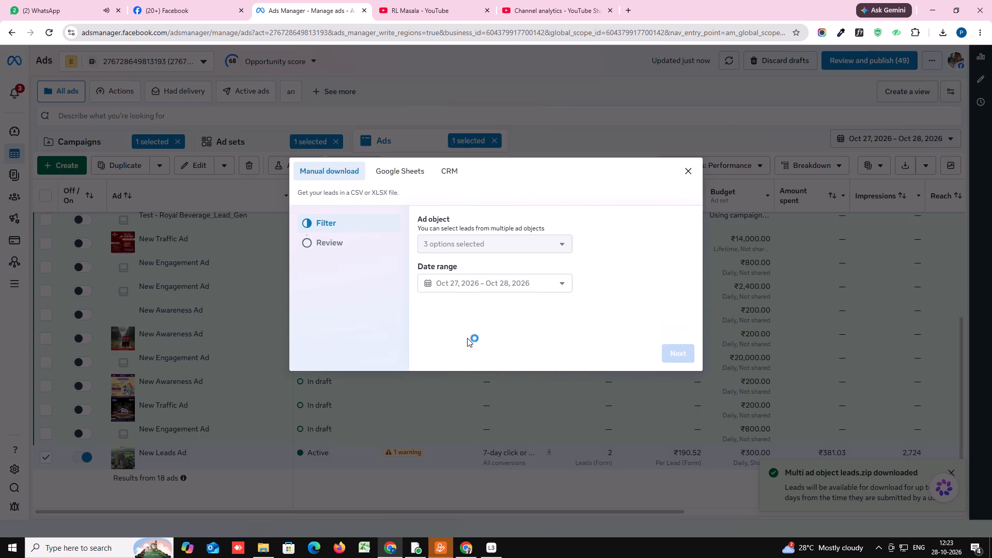
left_click(680, 334)
left_click(672, 355)
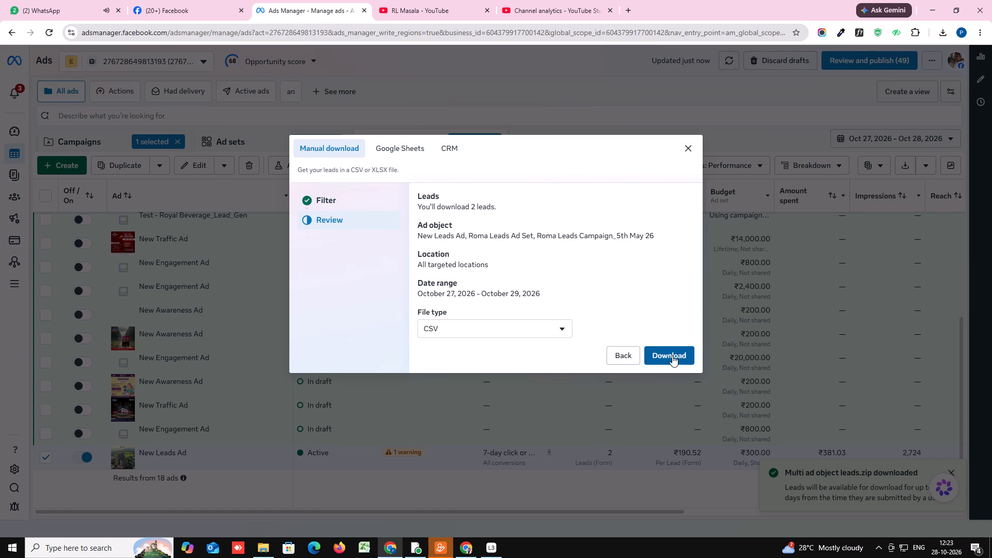
In File Explorer, open the newly downloaded archive Multi_ad_objects_leads_Leads_2026-10-26_2026-10-27 (2) from the Downloads folder.
left_click(265, 553)
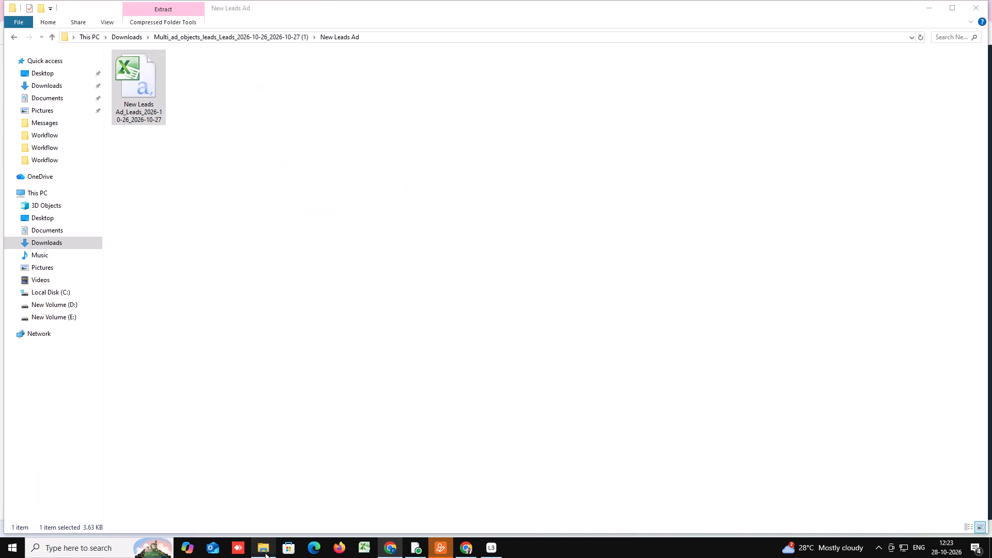
left_click(55, 86)
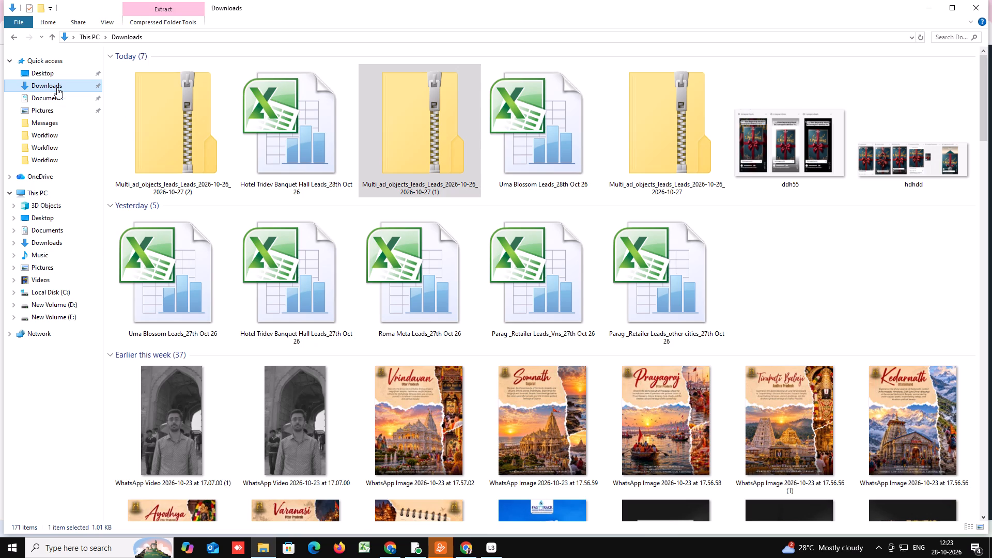
left_click(58, 88)
double_click(161, 145)
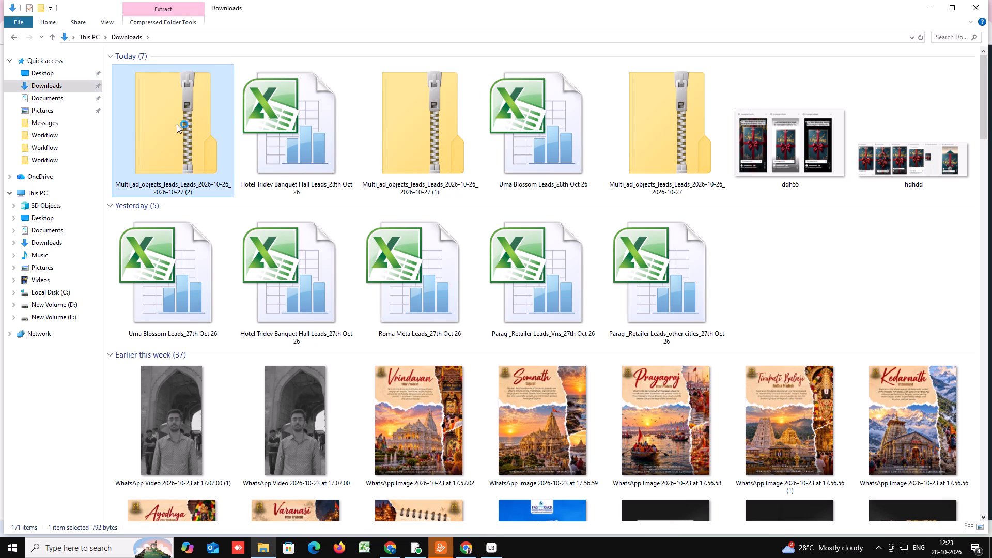
Open the New Leads Ad folder in the archive and its leads CSV file in Excel.
double_click(145, 71)
double_click(145, 71)
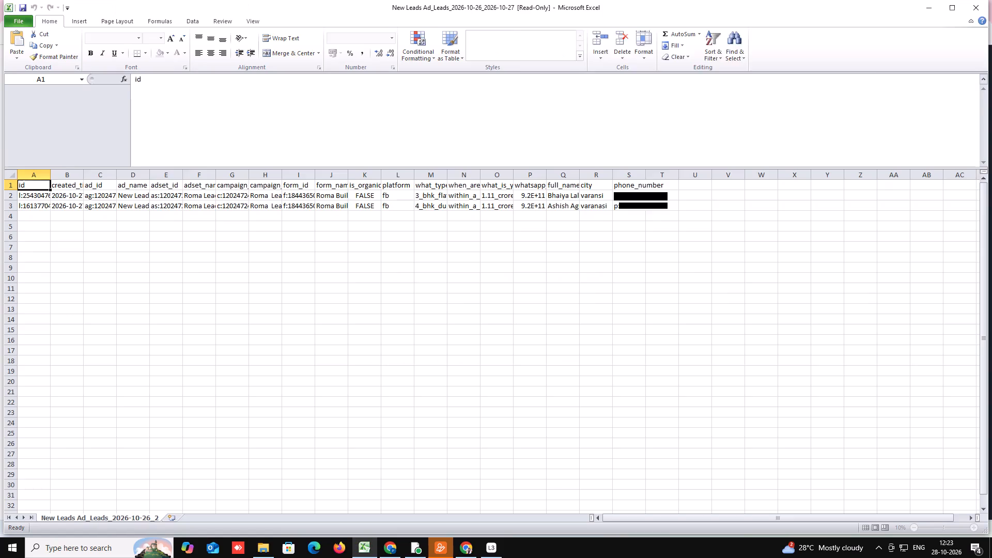
Widen the created_time column and delete the columns from ad_id through is_organic.
left_click_drag(84, 176, 118, 184)
left_click(113, 240)
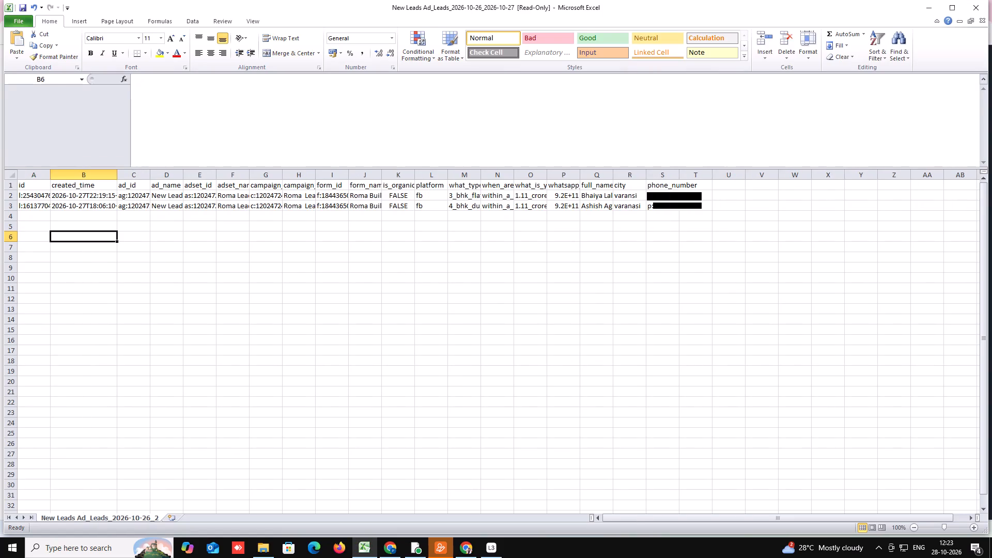
left_click_drag(134, 176, 389, 222)
right_click(309, 247)
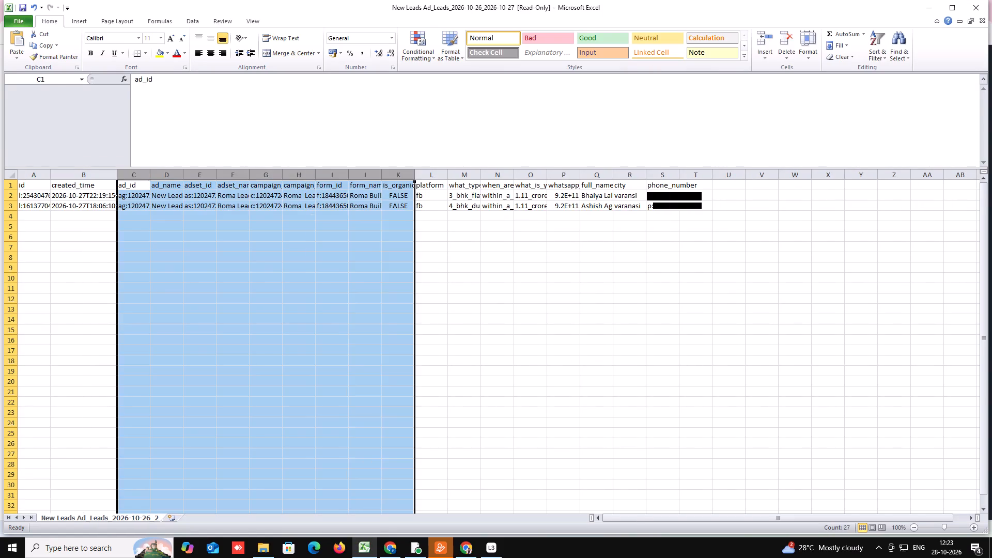
left_click(342, 324)
left_click(461, 321)
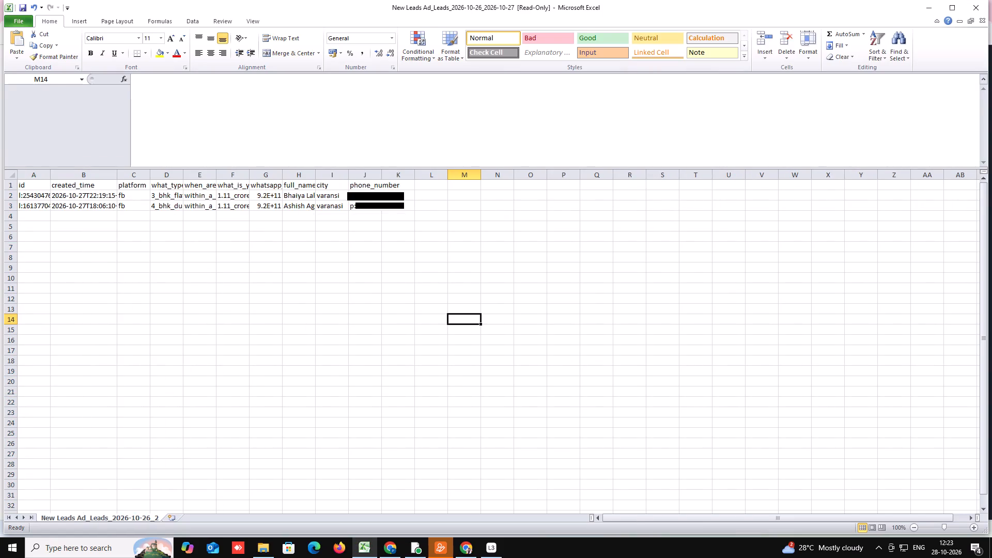
Widen the phone_number, full_name, whatsapp_number, budget range and purchase-planning columns to fit their contents.
left_click_drag(383, 174, 435, 178)
left_click_drag(316, 171, 365, 174)
left_click_drag(283, 173, 344, 180)
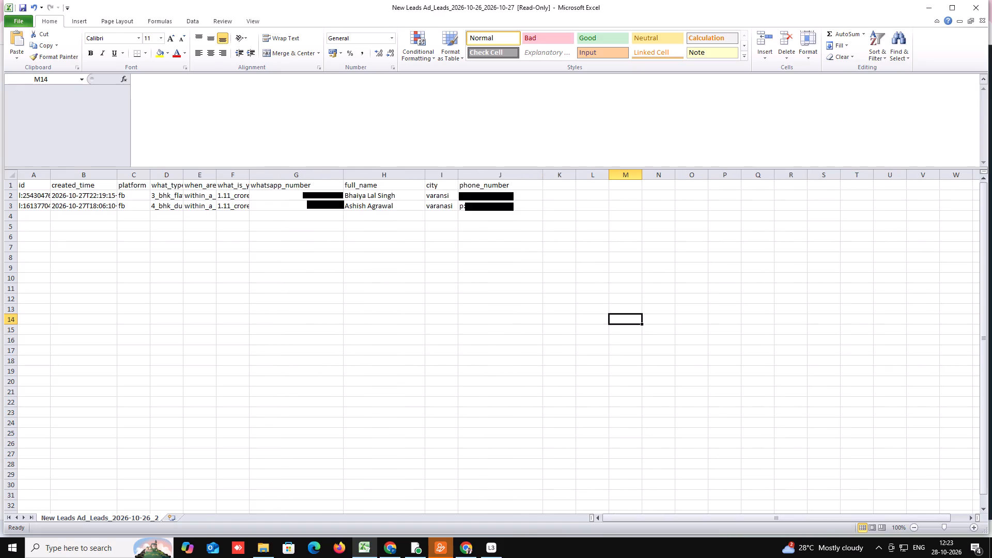
left_click_drag(250, 175, 307, 183)
left_click_drag(216, 176, 262, 180)
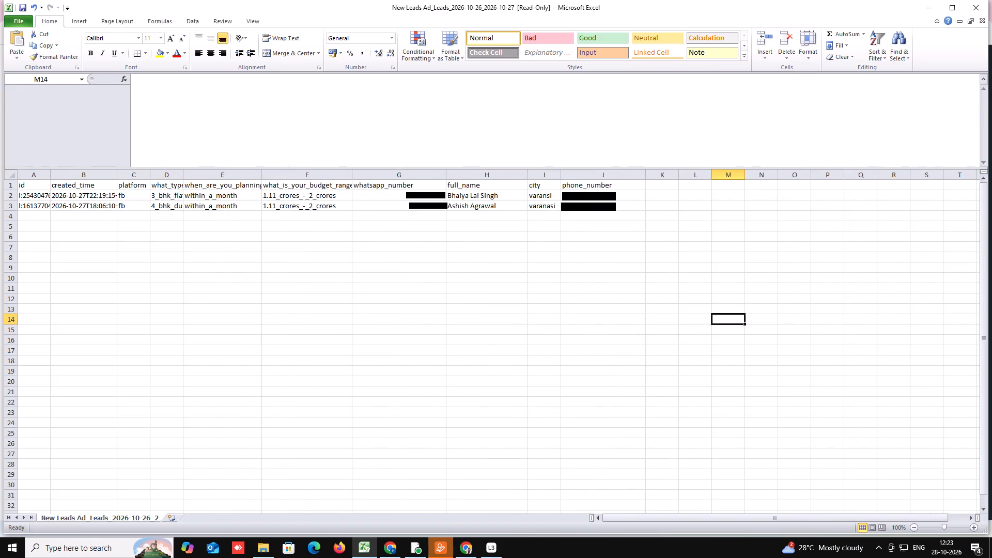
Replace the id header with "Sr No" and number the two lead rows 1 and 2.
left_click(35, 187)
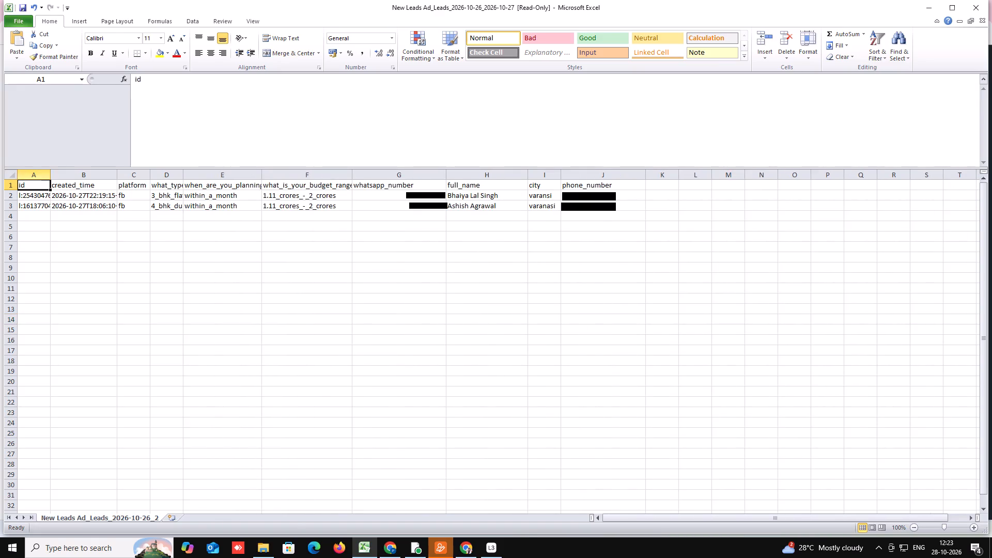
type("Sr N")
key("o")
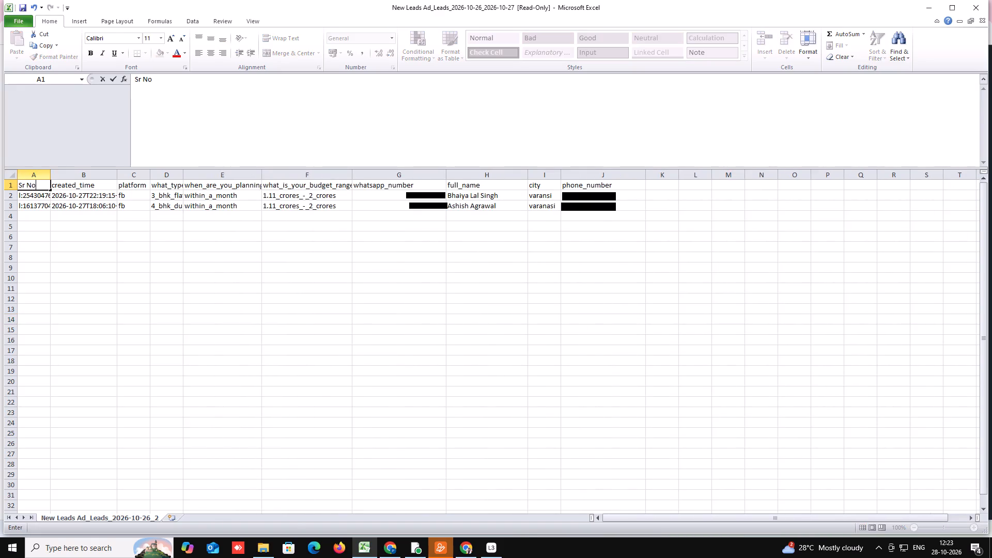
left_click(63, 239)
left_click(36, 198)
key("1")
left_click(37, 206)
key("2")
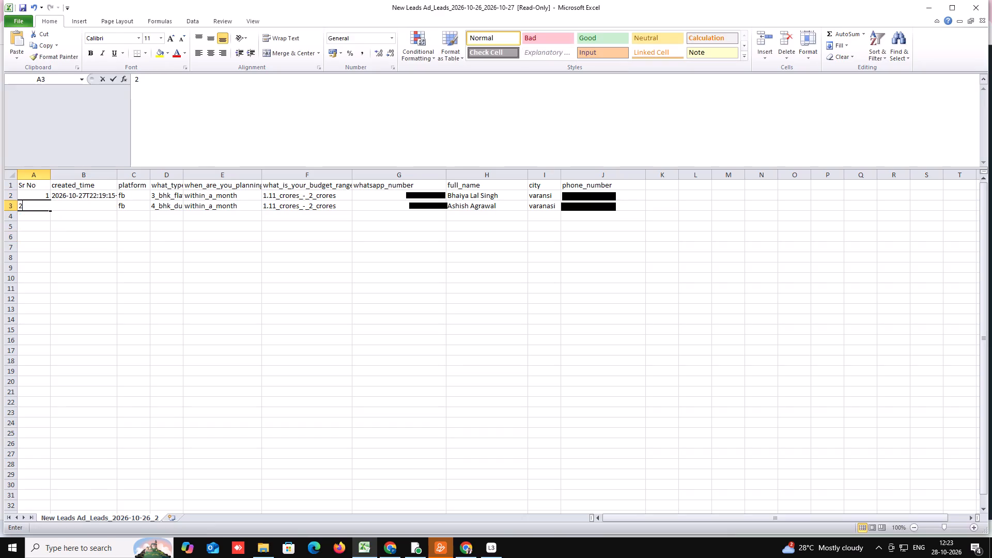
left_click(37, 254)
Centre the contents of the lead table A1:J3 and apply all borders to it.
left_click_drag(26, 185, 560, 205)
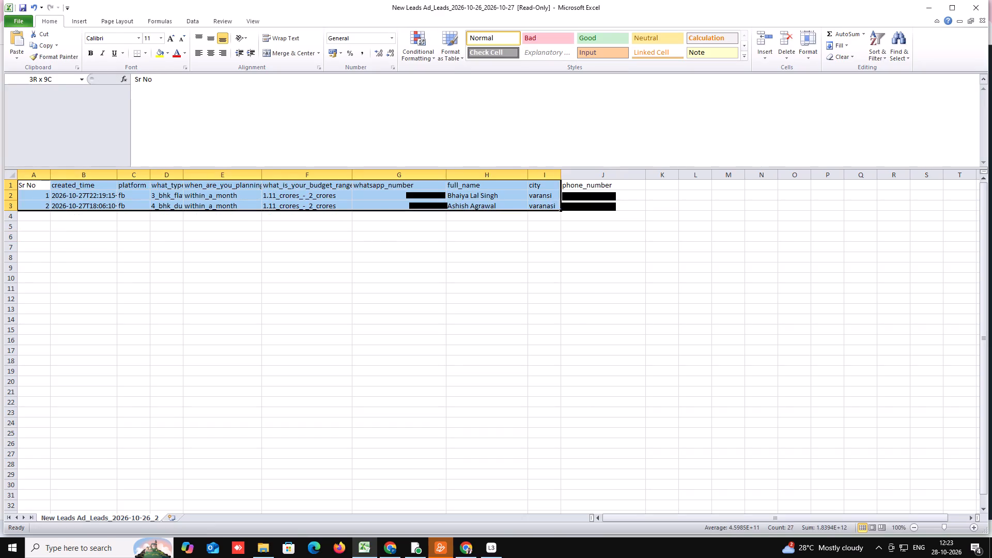
left_click_drag(560, 205, 575, 210)
left_click(210, 54)
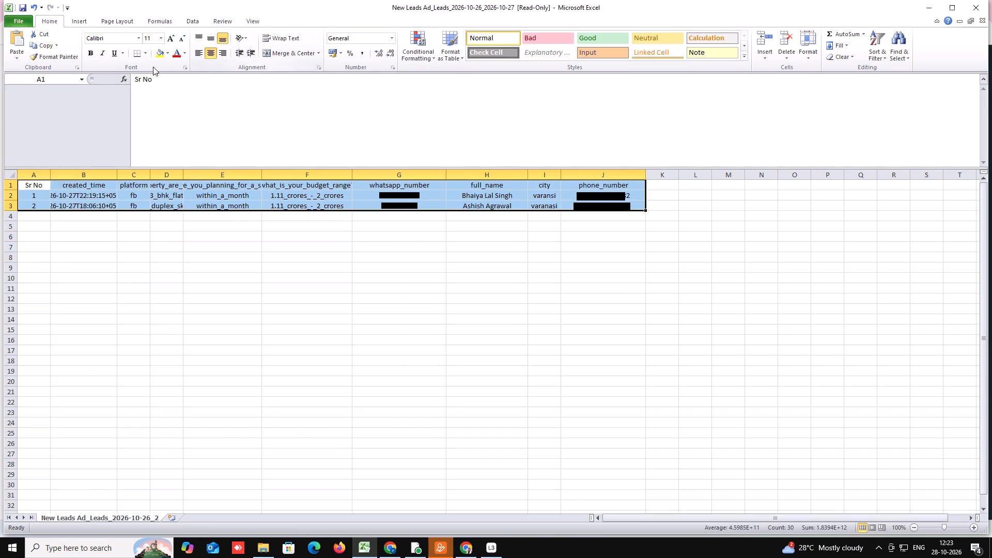
left_click(148, 54)
left_click(152, 139)
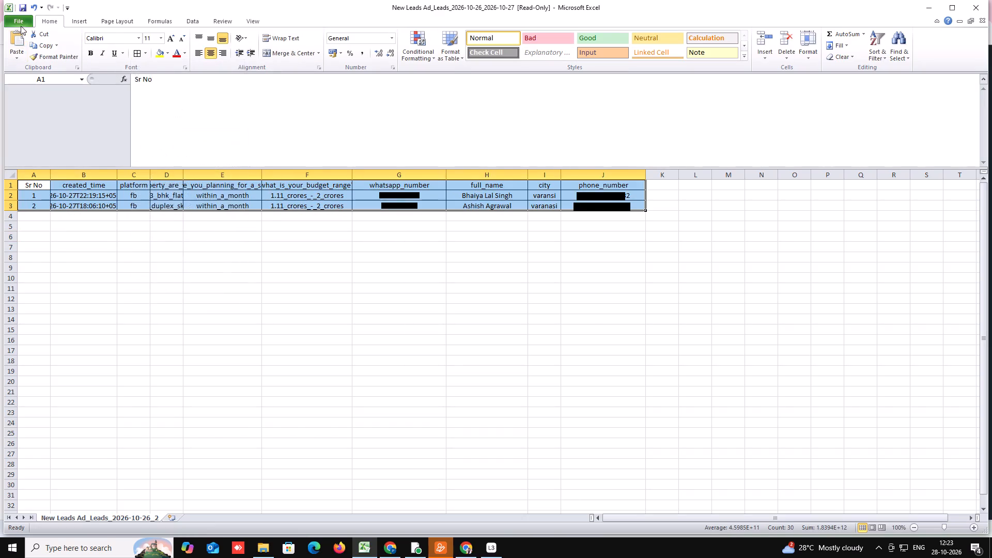
Save the sheet to Downloads as an Excel Workbook named "Roma Meta Leads_28th Oct 26.xlsx" and close Excel.
left_click(21, 21)
left_click(27, 54)
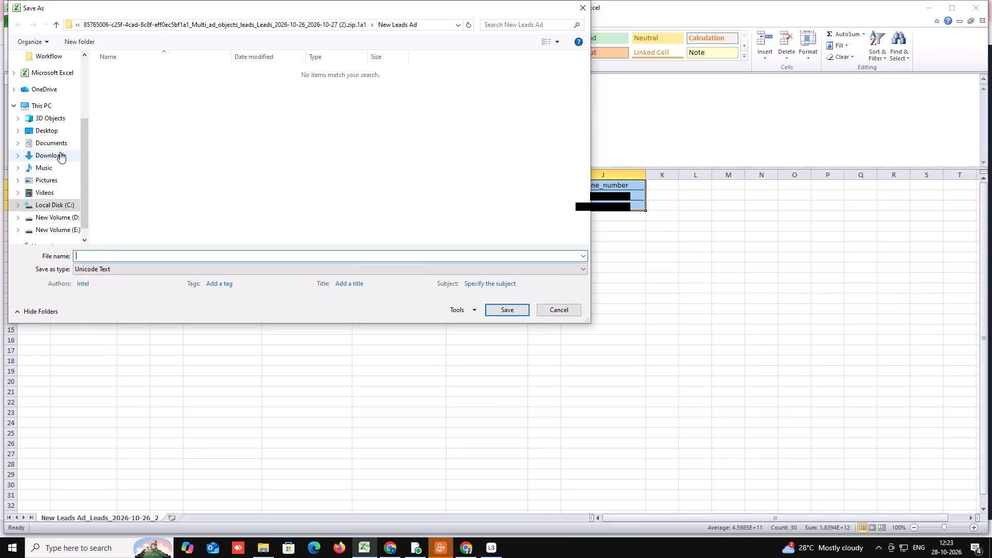
left_click(60, 152)
left_click(92, 270)
left_click(97, 283)
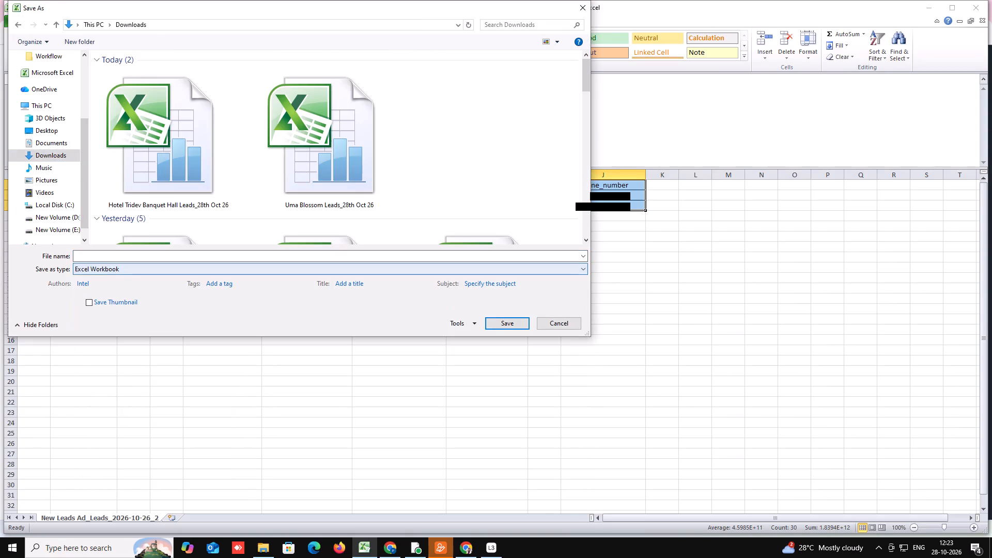
left_click(99, 256)
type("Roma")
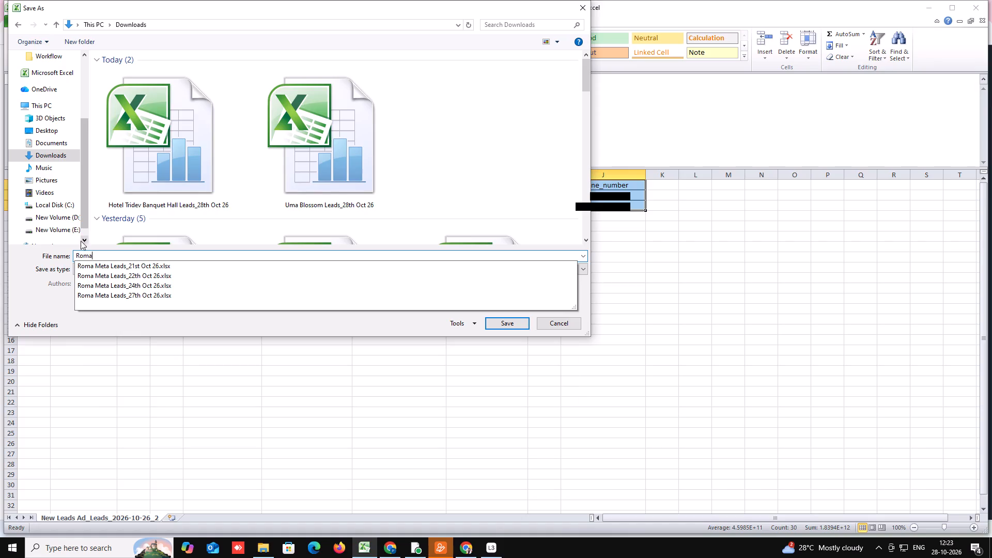
left_click(142, 292)
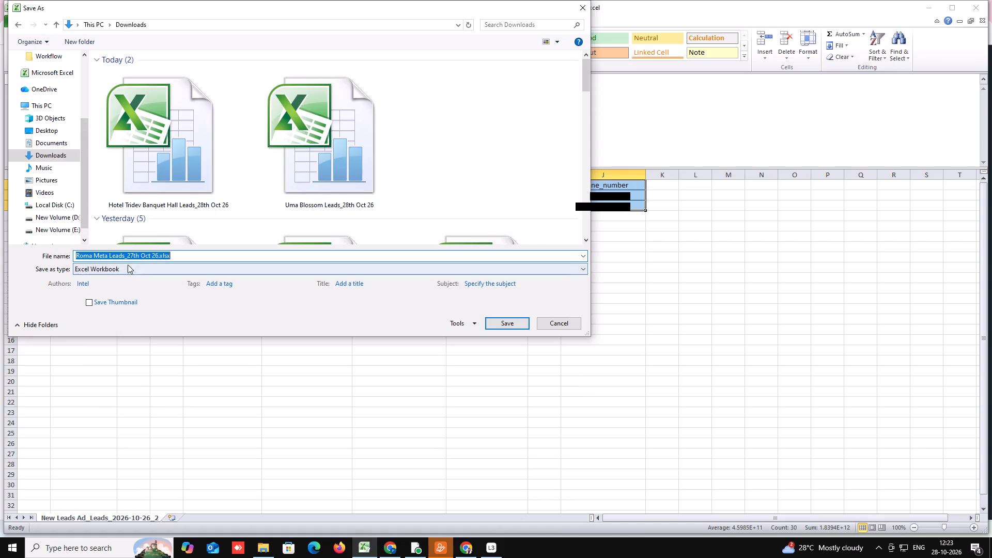
left_click(133, 257)
key("BackSpace")
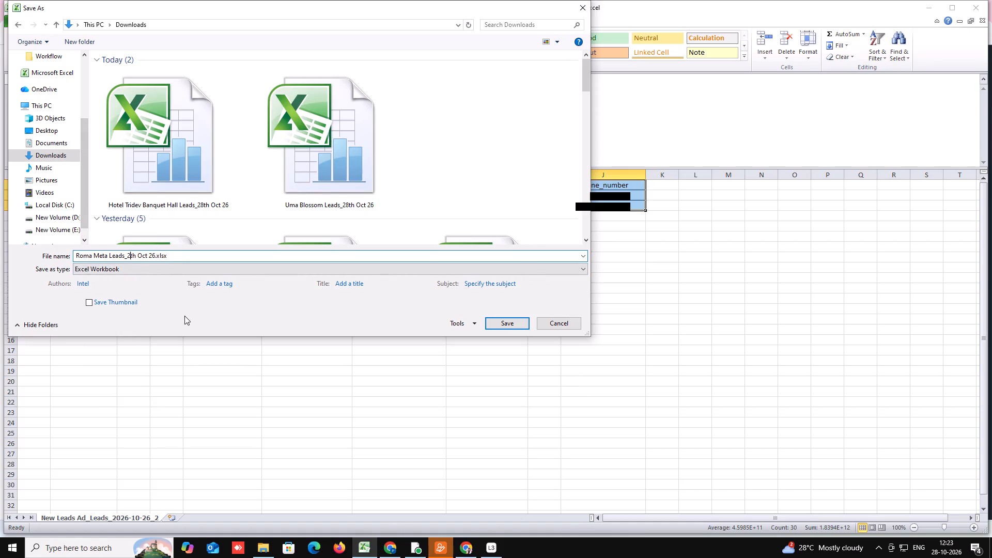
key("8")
left_click(503, 323)
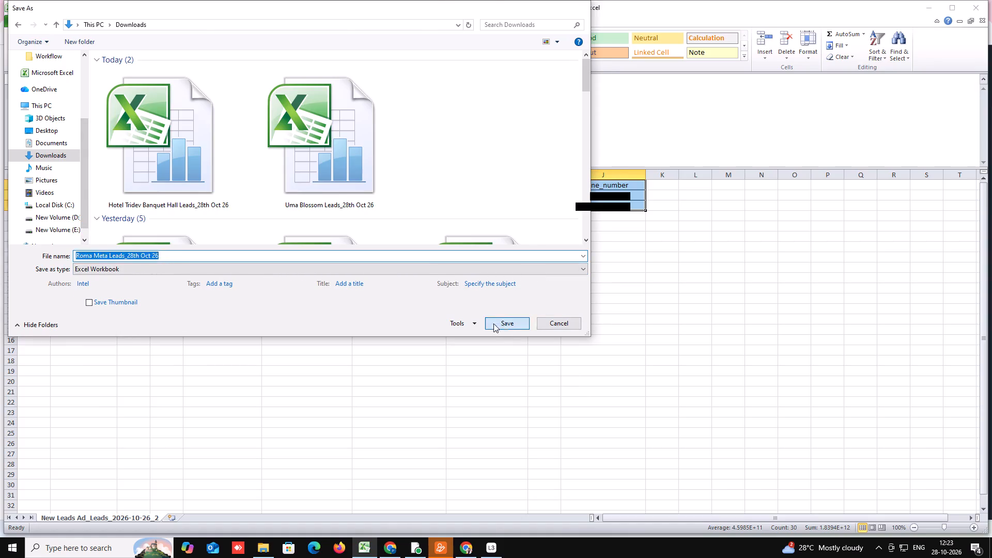
left_click(978, 9)
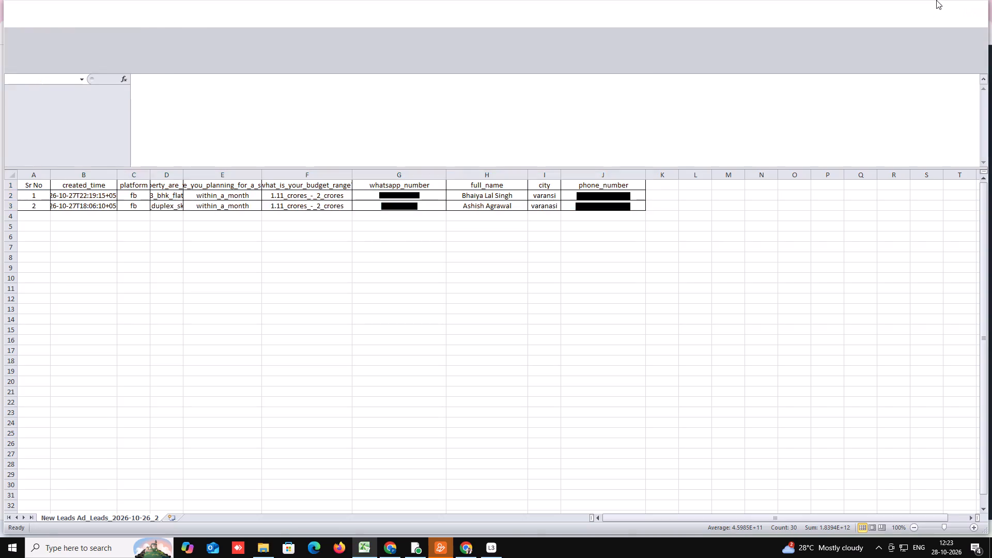
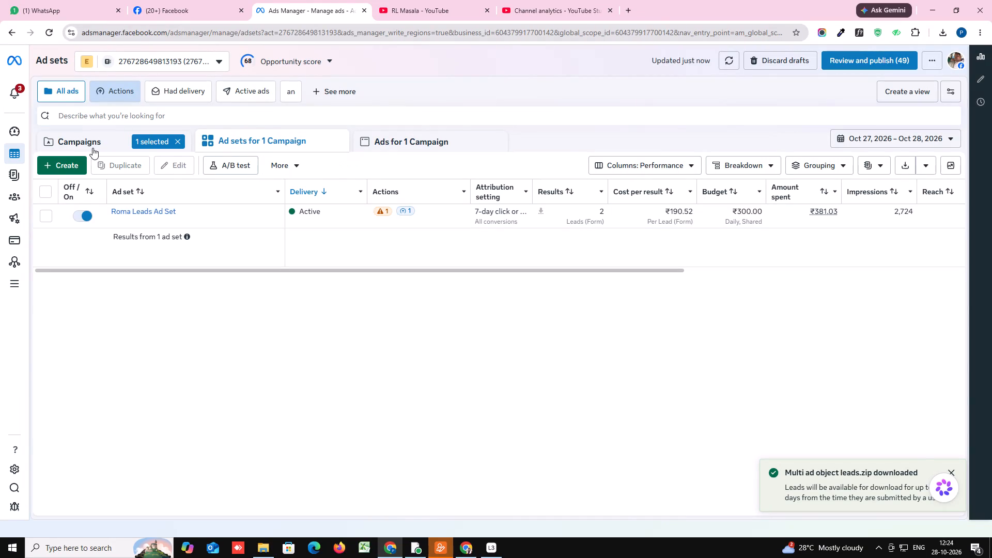
Return to the campaigns list and replace the Roma campaign selection with Parag Retailer Leads Campaign_2nd June 26.
left_click(161, 138)
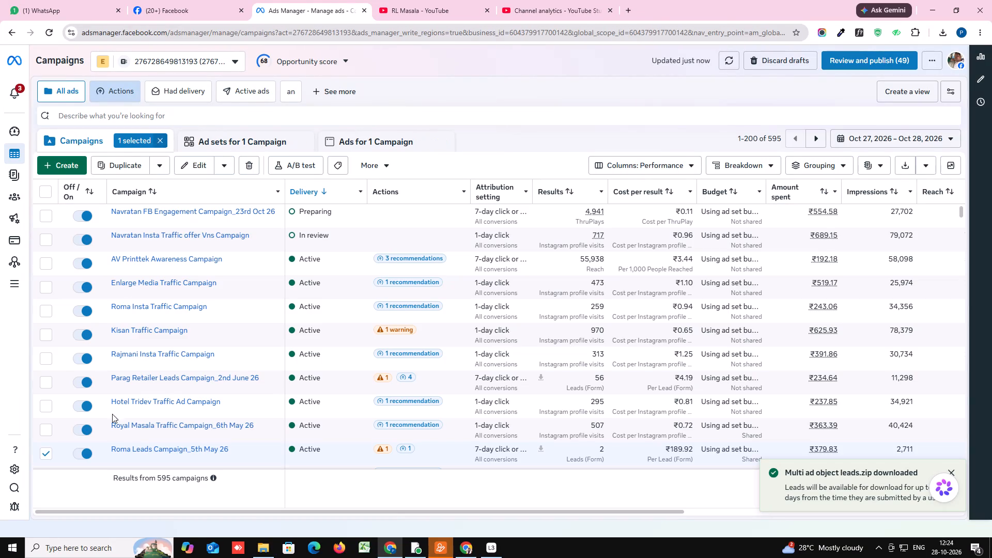
left_click(41, 383)
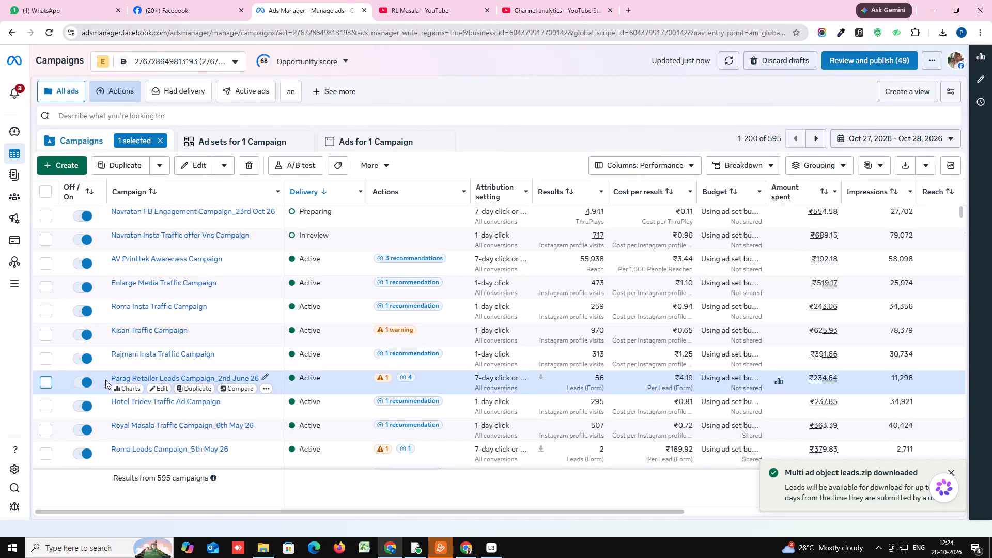
scroll(109, 377, "down", 3)
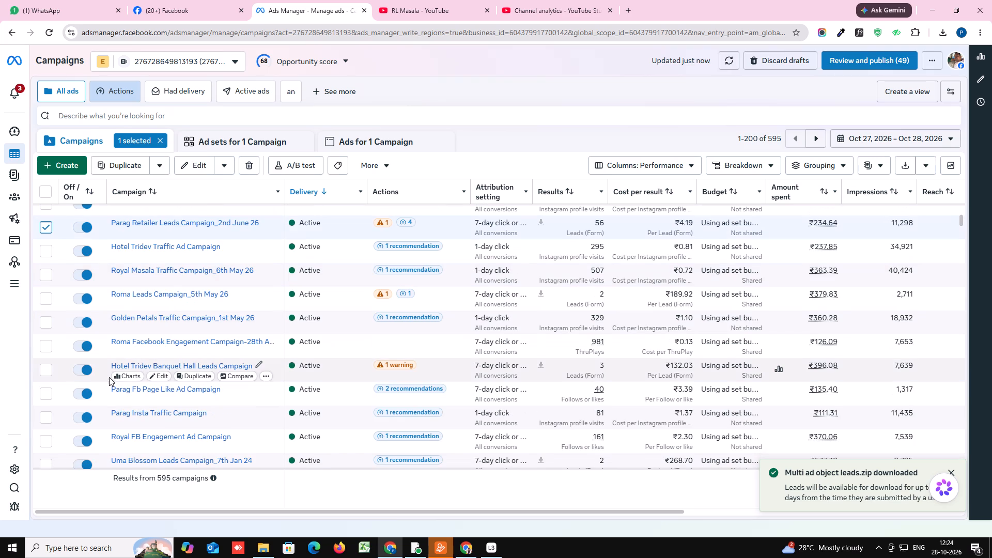
For the selected Parag Retailer Leads Campaign_2nd June 26, select Parag VNS Retailer Leads Ad Set - Copy and show its ads.
scroll(109, 377, "down", 1)
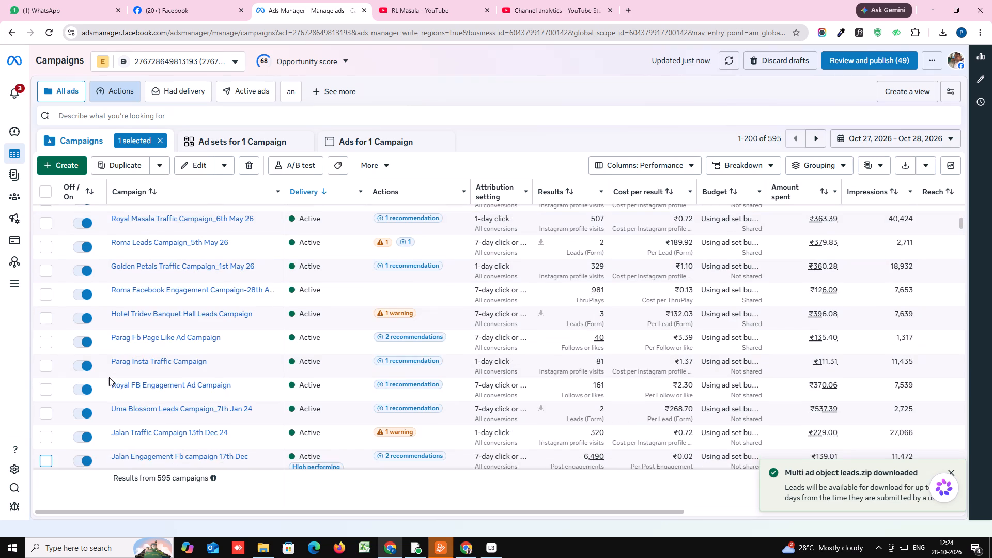
scroll(109, 377, "down", 2)
left_click(254, 142)
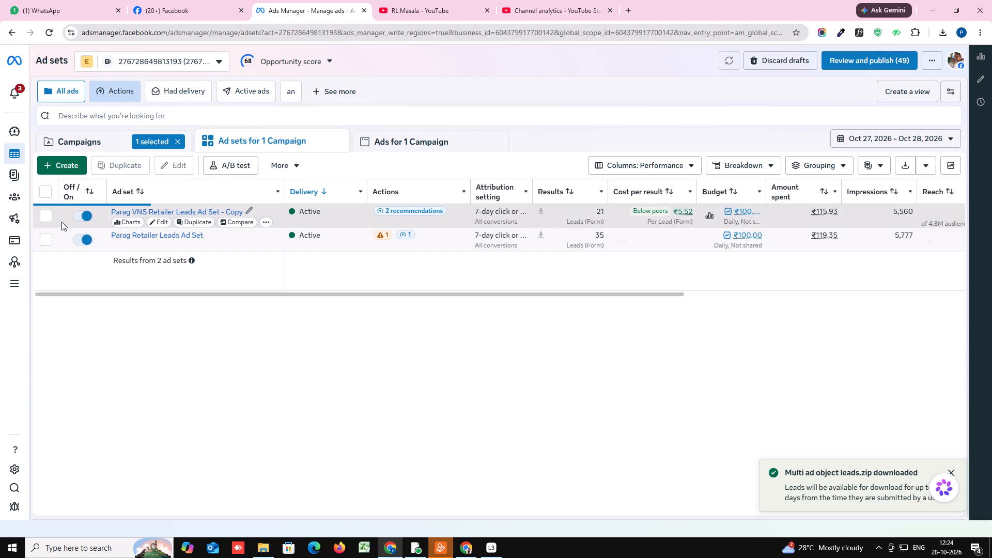
left_click(44, 214)
left_click(412, 143)
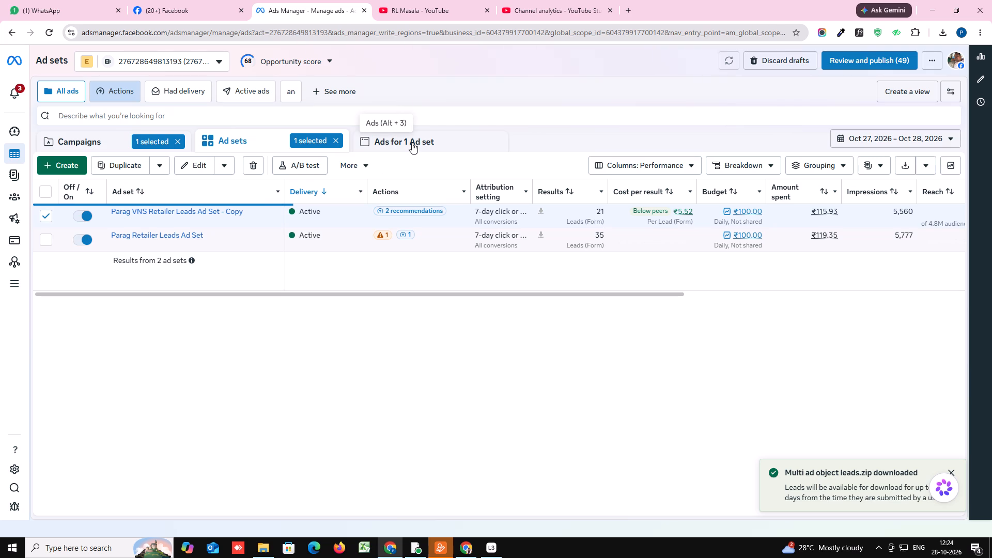
Download the leads of the active New Leads Ad for Oct 27–28, 2026 as a CSV file.
scroll(427, 315, "down", 7)
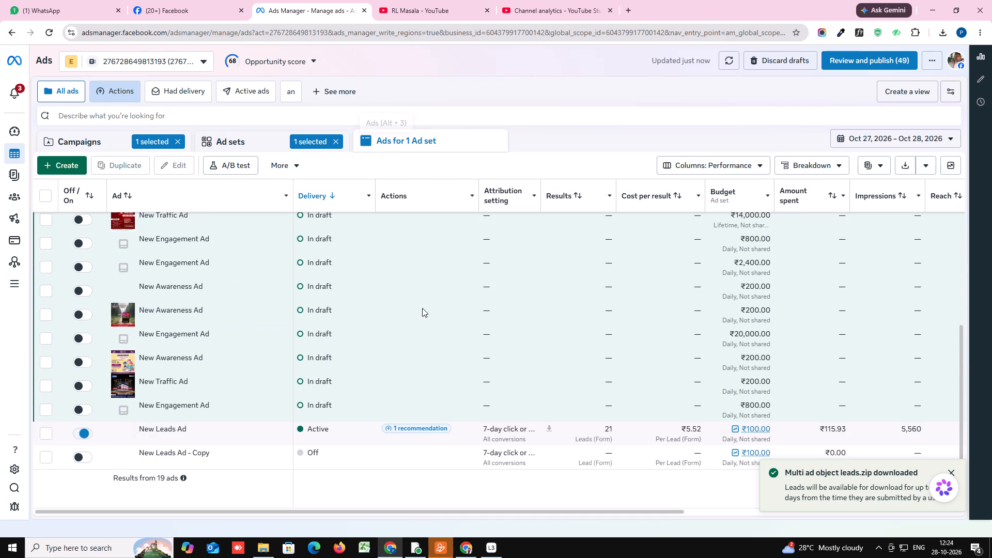
left_click(551, 427)
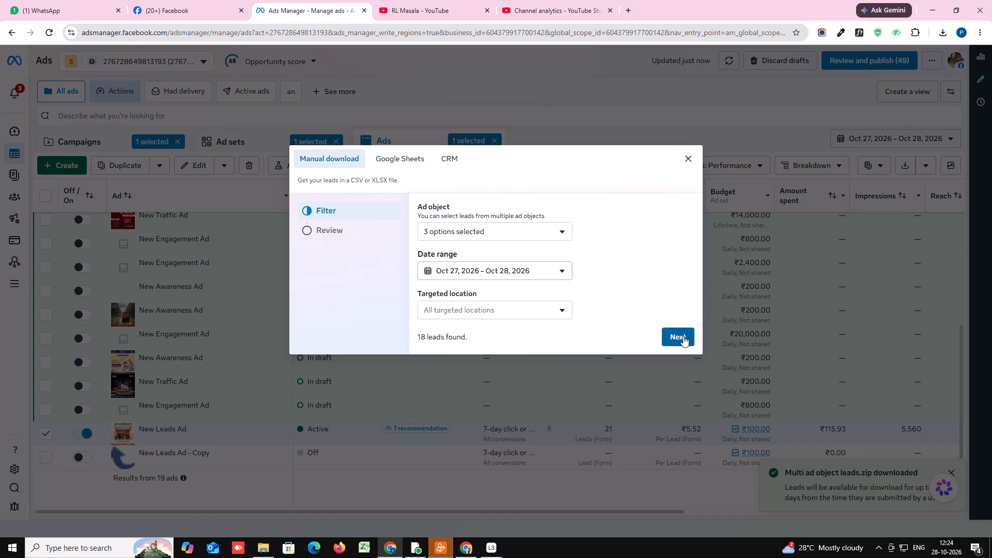
left_click(683, 336)
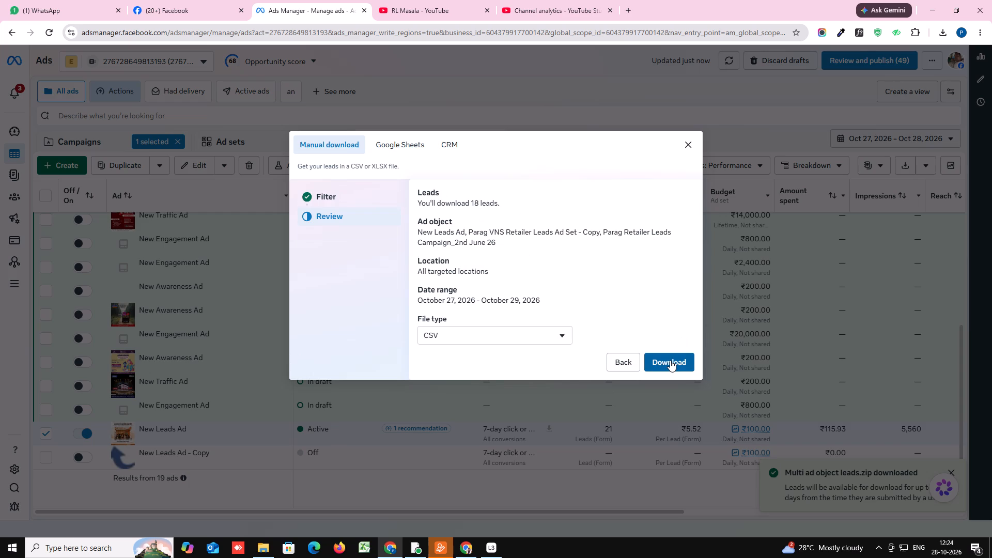
left_click(670, 360)
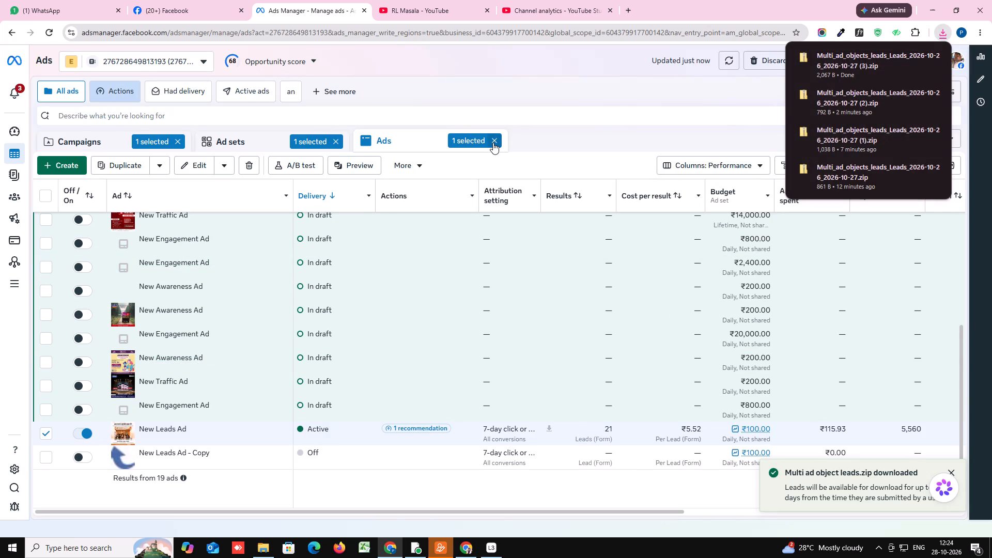
Clear the ad selection, replace the ad set selection with Parag Retailer Leads Ad Set, and show that ad set's ads.
left_click(493, 143)
left_click(238, 143)
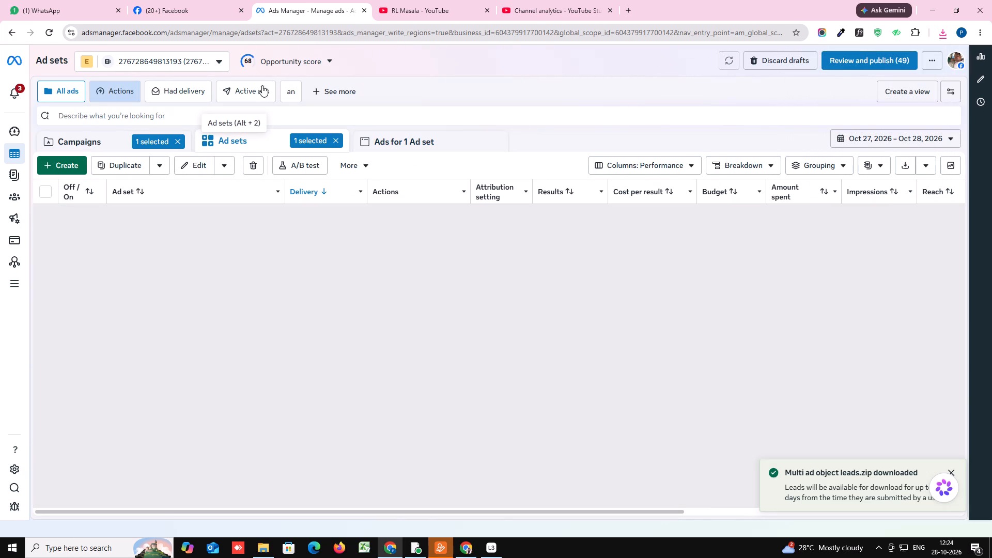
left_click(46, 211)
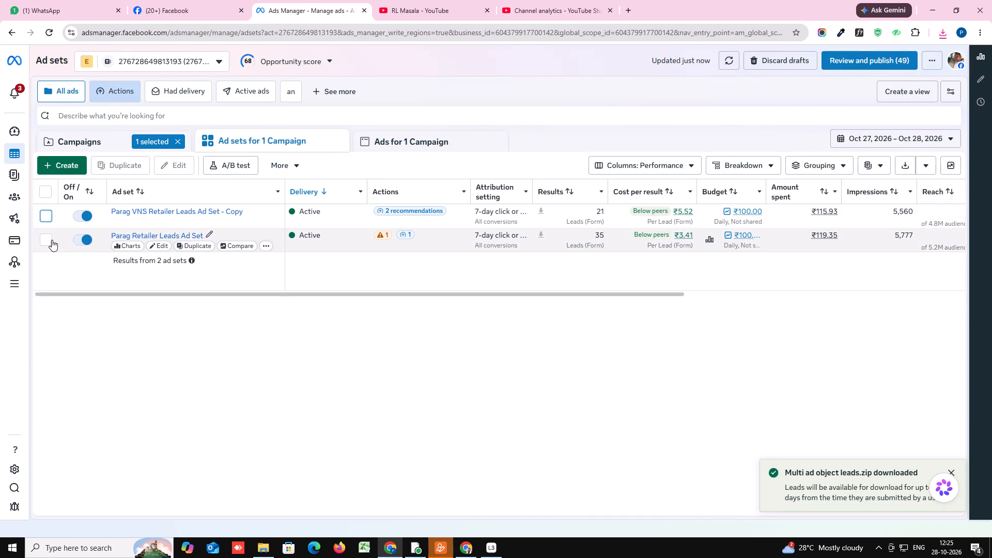
left_click(50, 240)
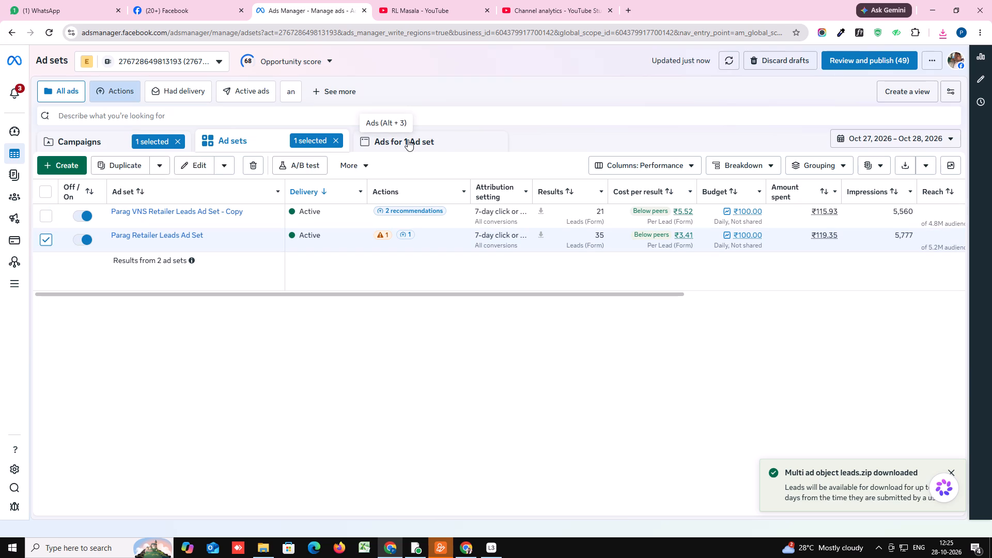
left_click(408, 139)
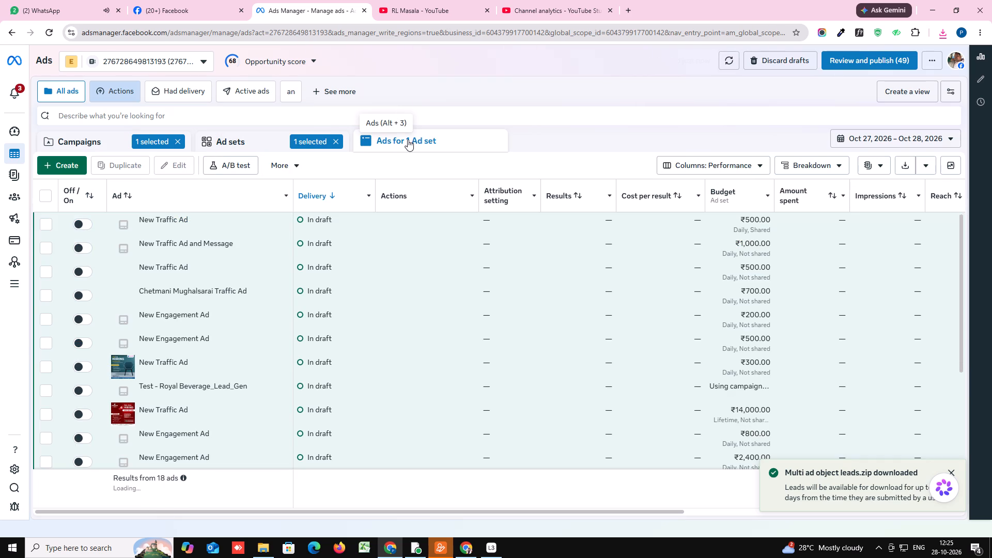
Download the leads of Parag Retailer Leads Ad Set's active New Leads Ad for Oct 27–28, 2026 as a CSV file.
scroll(432, 298, "down", 11)
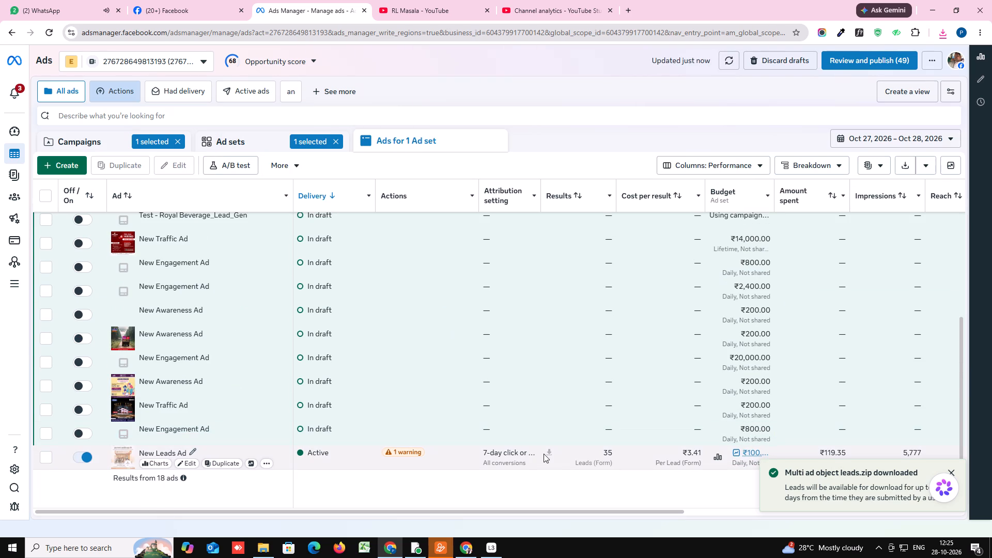
left_click(546, 454)
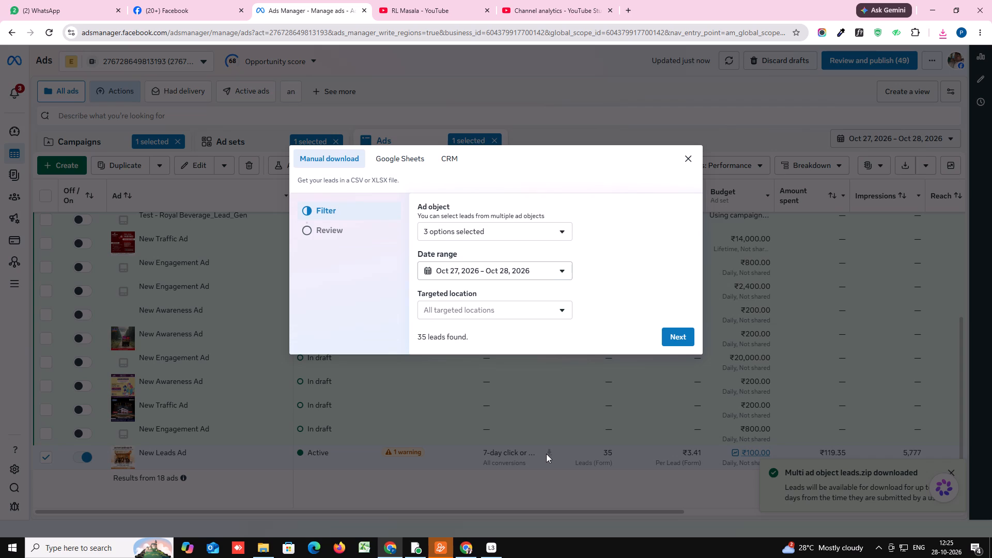
left_click(667, 335)
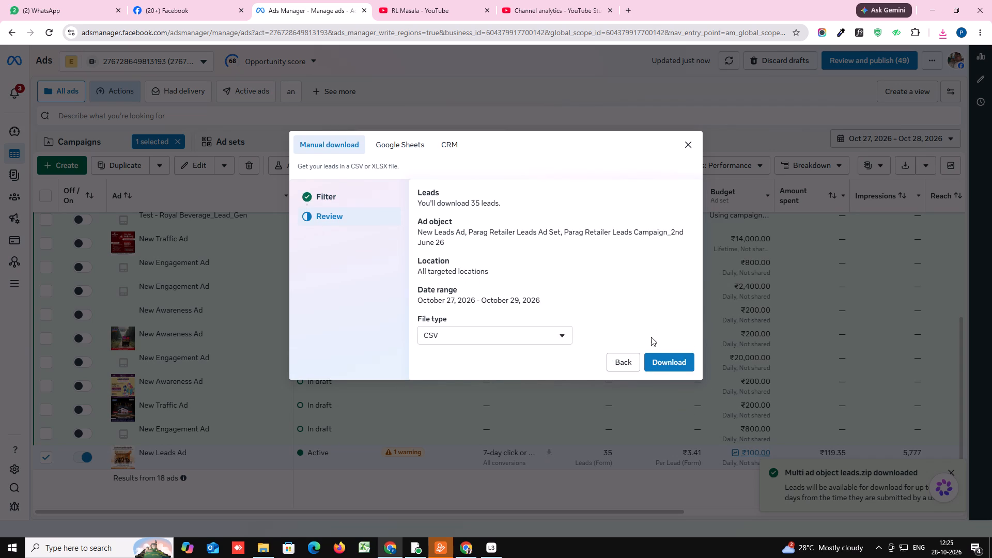
left_click(665, 358)
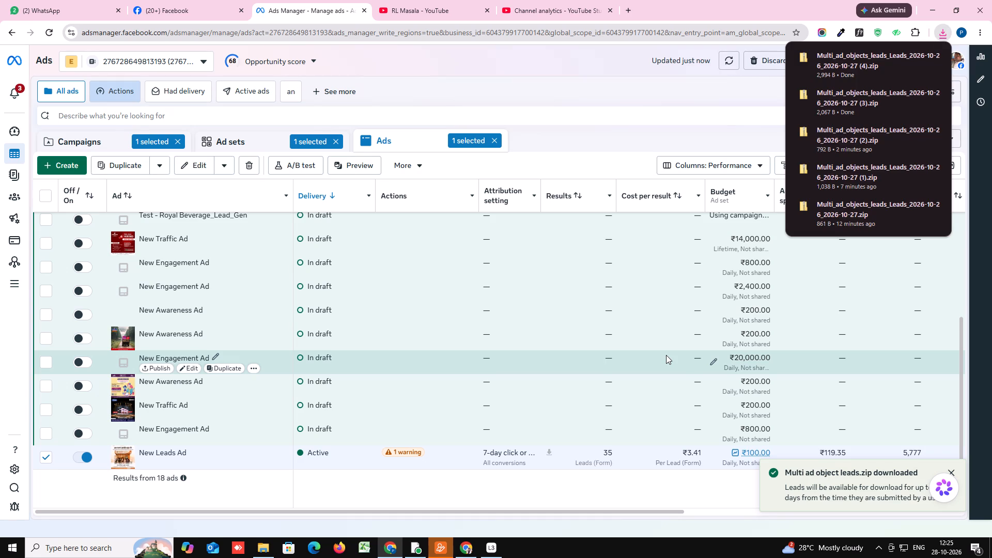
Clear the selected ad and the selected Parag Retailer Leads Ad Set, keeping the campaign selected.
left_click(491, 137)
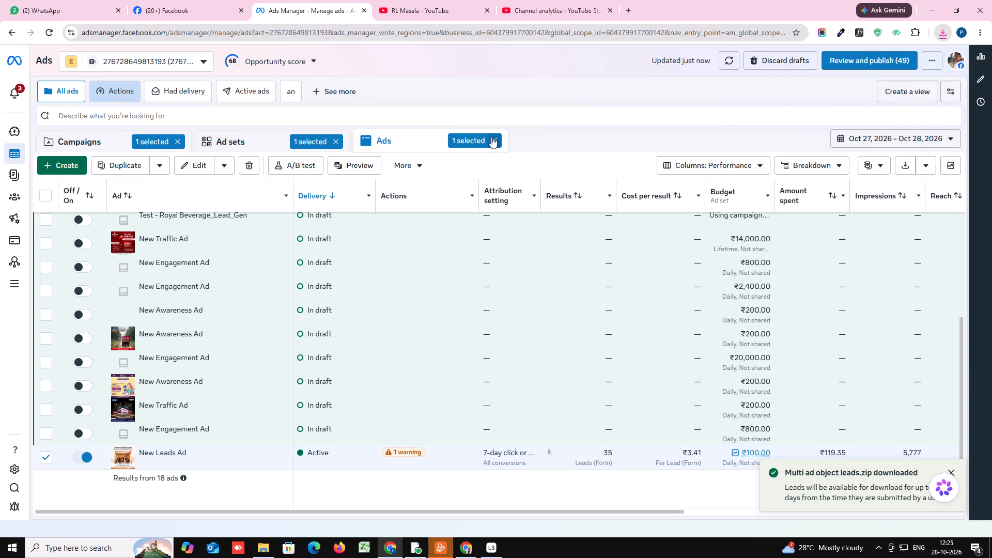
left_click(252, 137)
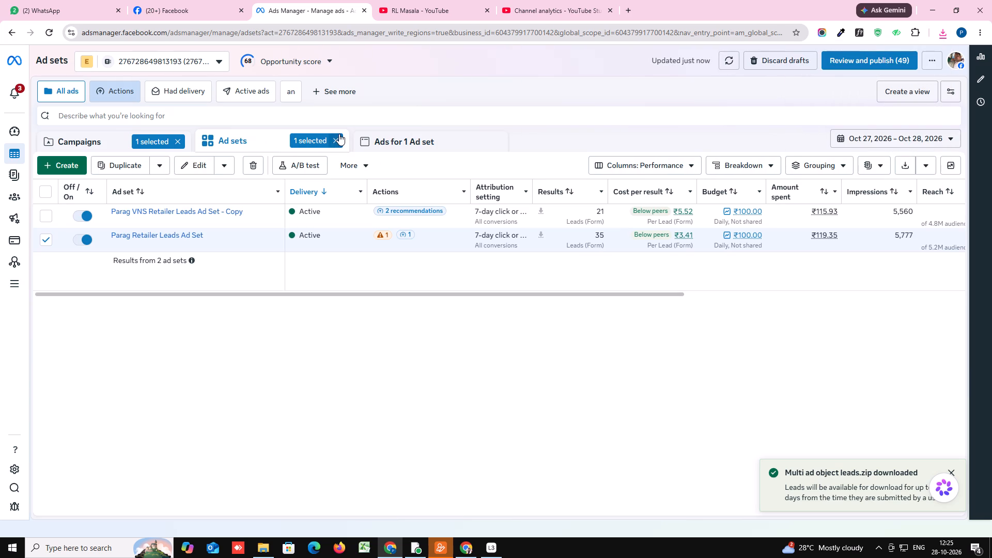
left_click(339, 134)
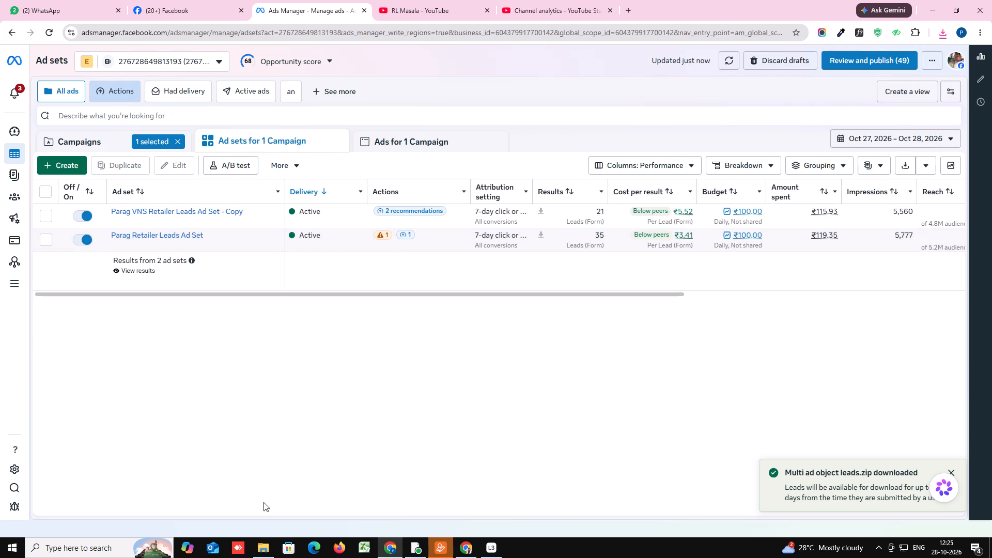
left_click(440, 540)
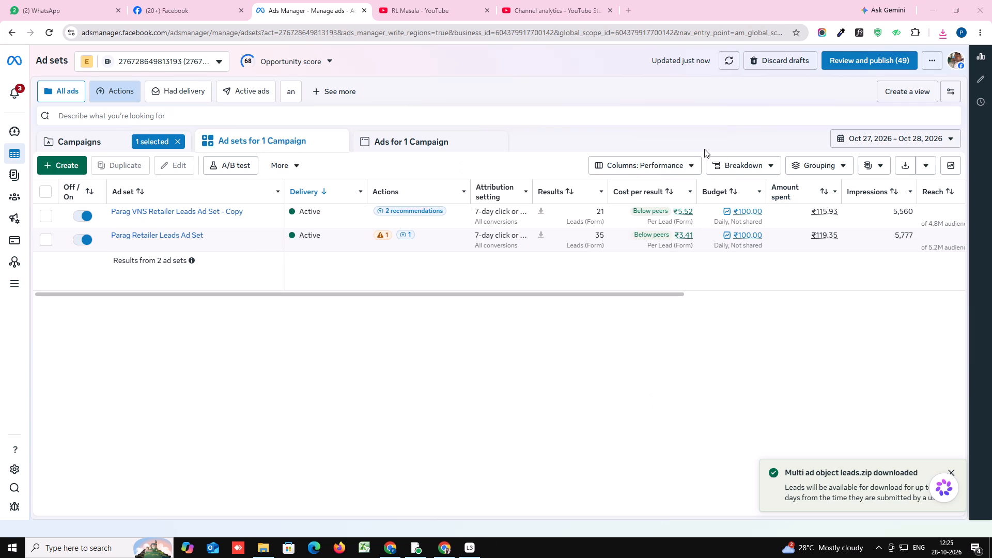
In File Explorer, open the archive Multi_ad_objects_leads_Leads_2026-10-26_2026-10-27 (3) from Downloads and open its New Leads Ad CSV in Excel.
left_click(262, 552)
left_click(33, 90)
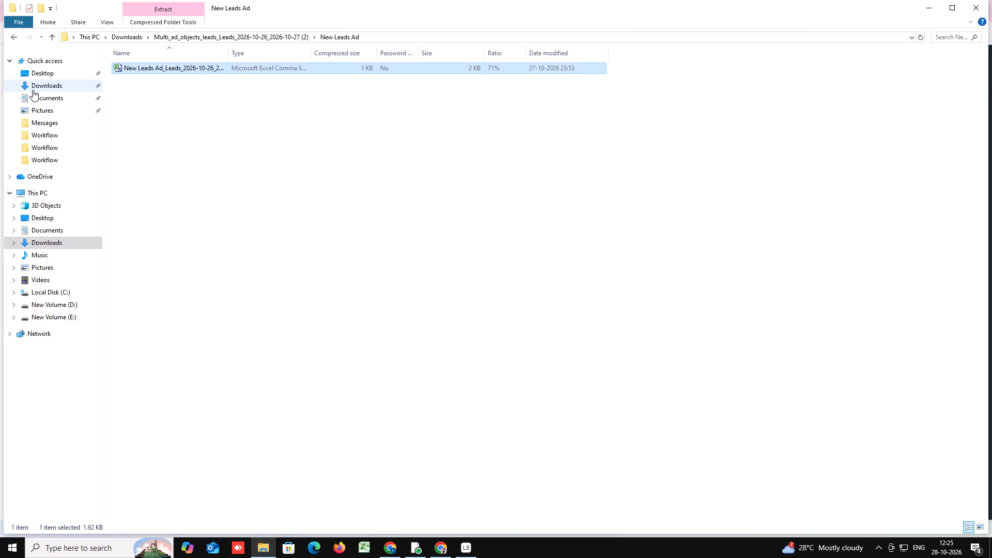
double_click(250, 177)
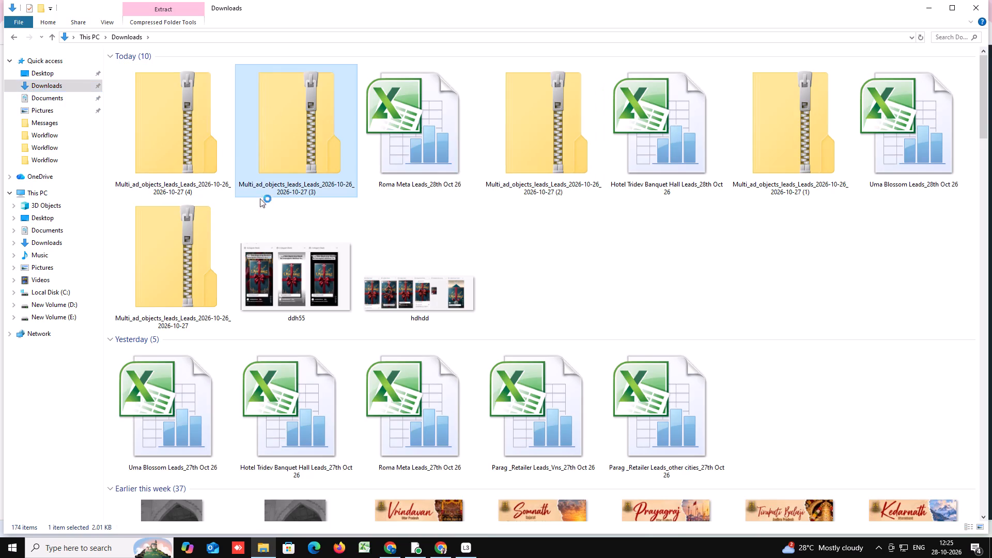
double_click(145, 66)
double_click(145, 66)
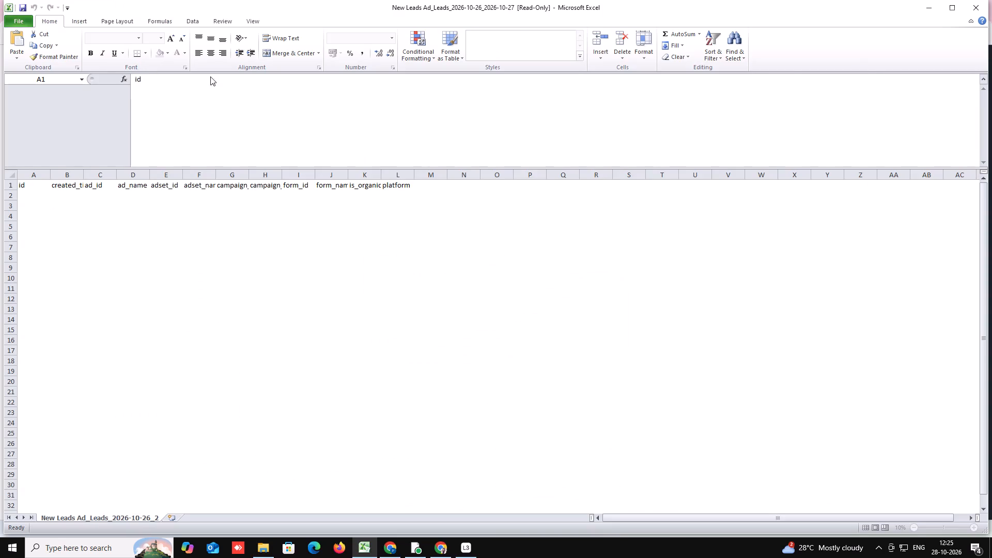
Widen the created_time column to about 17.3 so the full timestamps fit.
left_click_drag(84, 175, 116, 175)
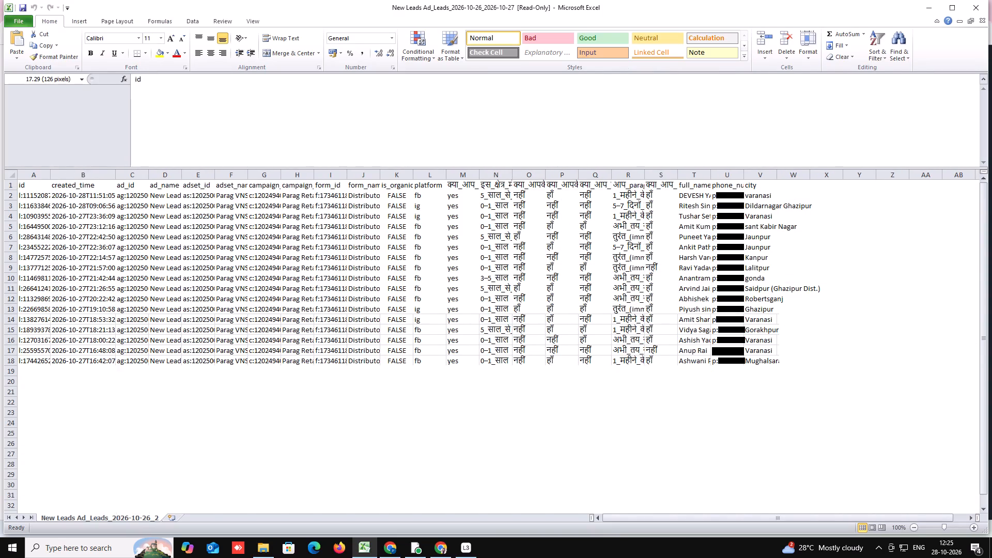
left_click(94, 414)
Delete the entire row of the last lead, created 2026-10-27T08:06:16.
left_click(83, 373)
right_click(83, 373)
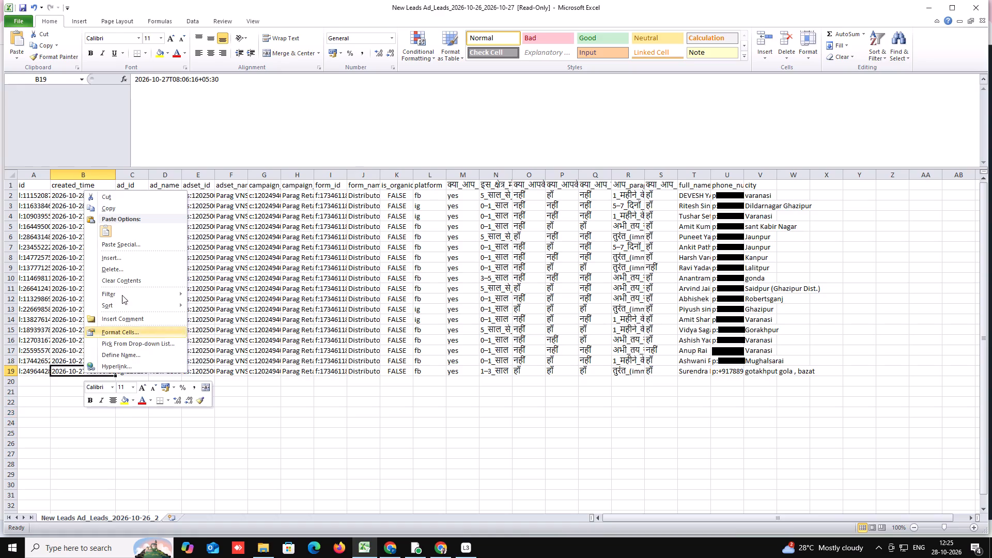
left_click(129, 267)
left_click(117, 267)
left_click(110, 284)
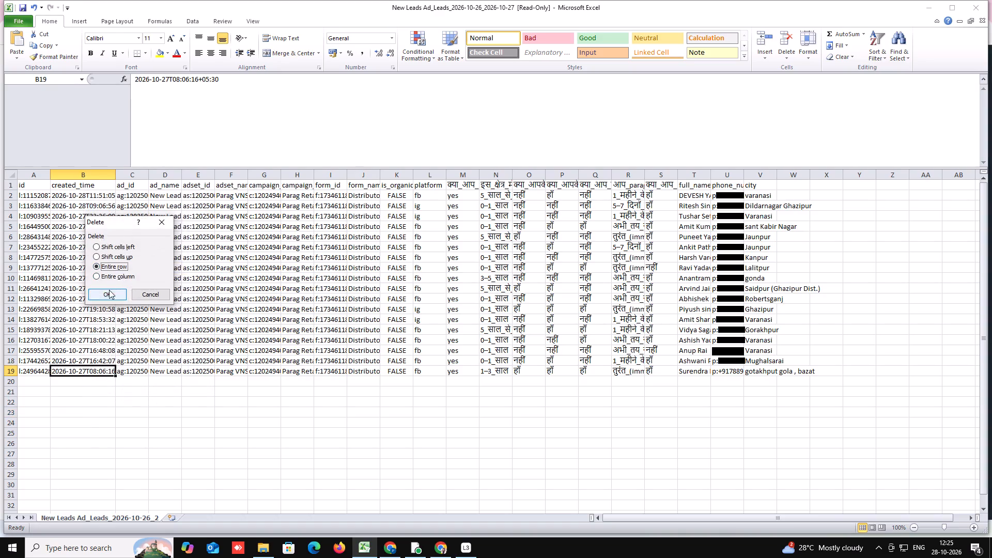
left_click(109, 290)
left_click(153, 288)
Delete the columns from ad_id through is_organic, between created_time and platform.
left_click_drag(138, 176, 351, 228)
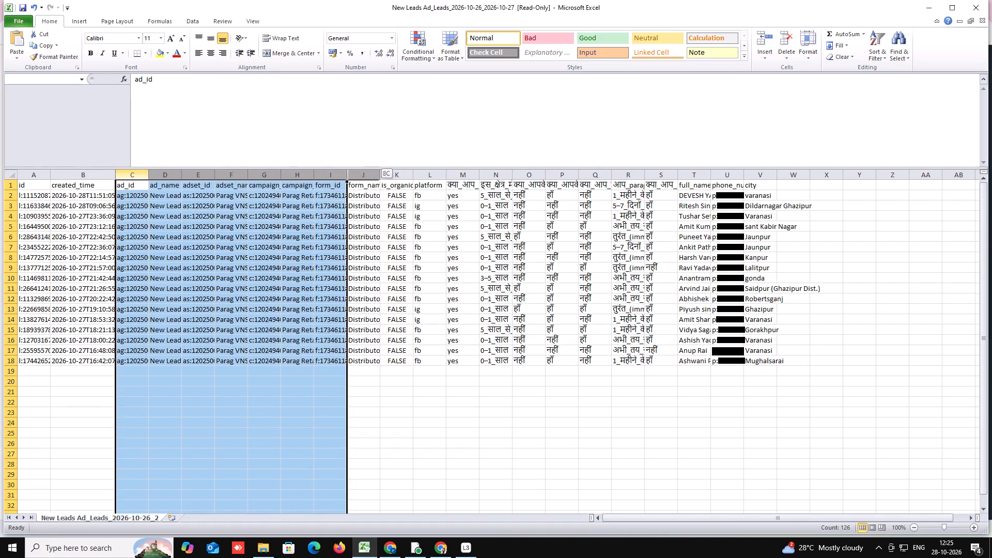
left_click_drag(351, 228, 390, 236)
right_click(302, 244)
left_click(343, 318)
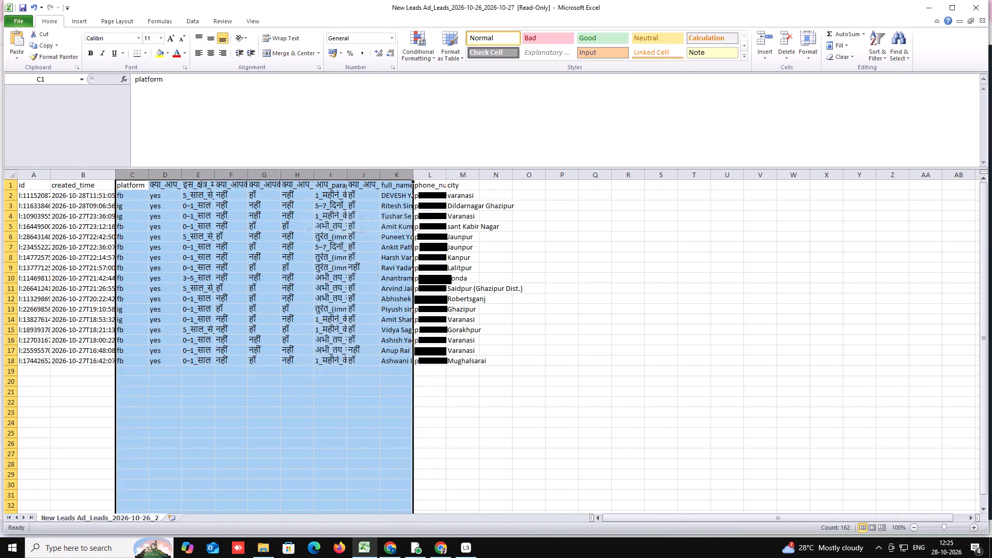
left_click(398, 282)
Widen the city, phone_number, full_name and आप_parag_के_साथ columns so their contents fit.
left_click_drag(479, 174, 523, 172)
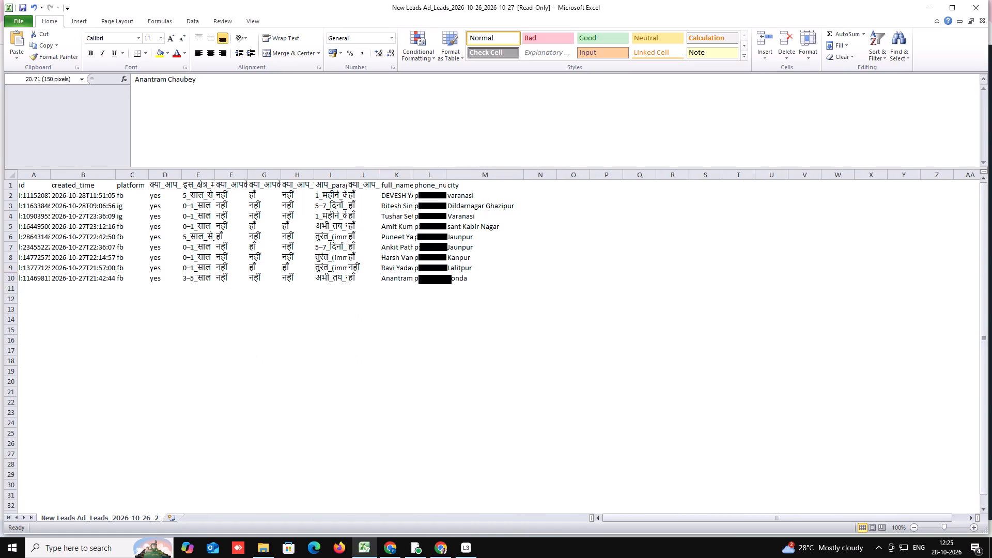
left_click_drag(445, 172, 483, 179)
left_click_drag(413, 175, 441, 176)
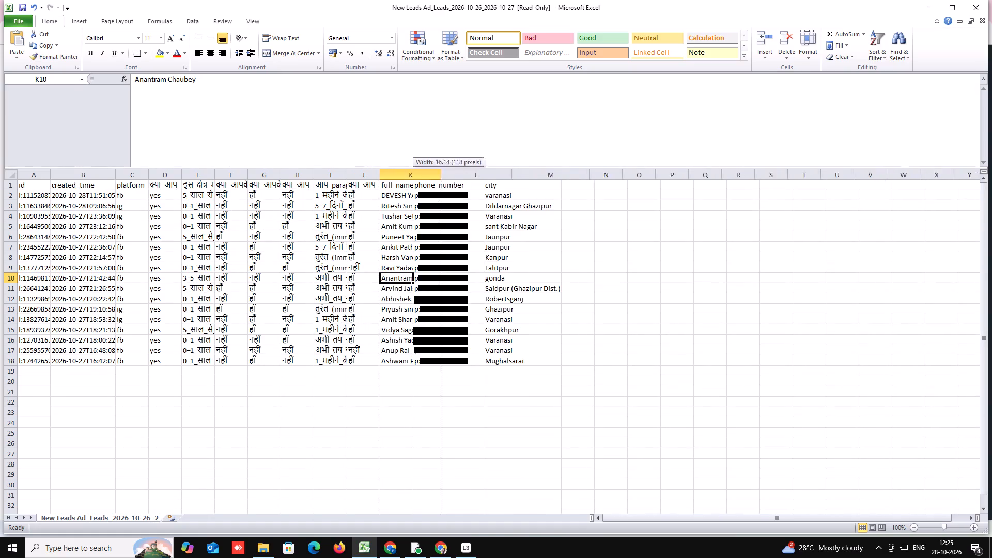
left_click_drag(441, 176, 454, 176)
left_click_drag(348, 175, 380, 177)
left_click(225, 261)
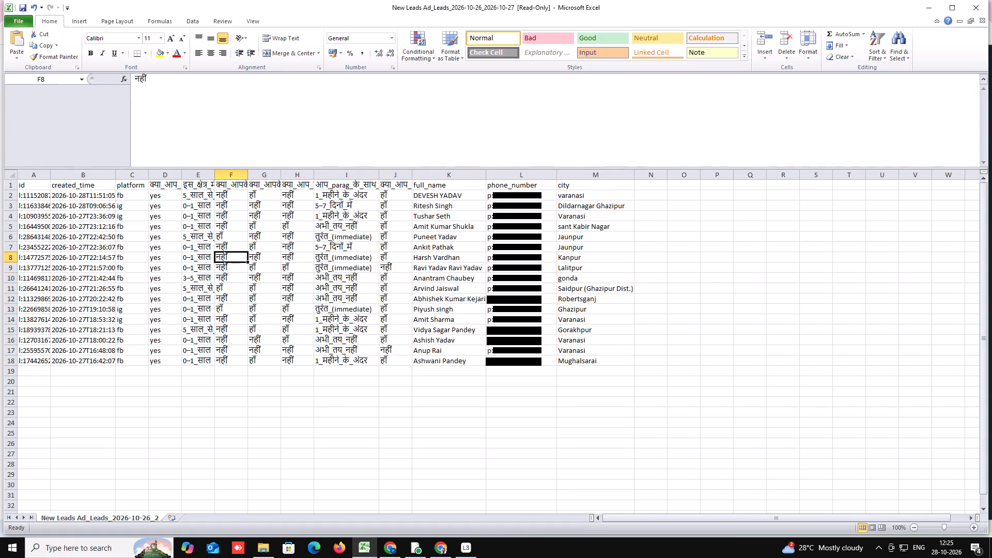
Delete the entire row of the lead whose city is sant Kabir Nagar.
left_click(572, 227)
right_click(571, 226)
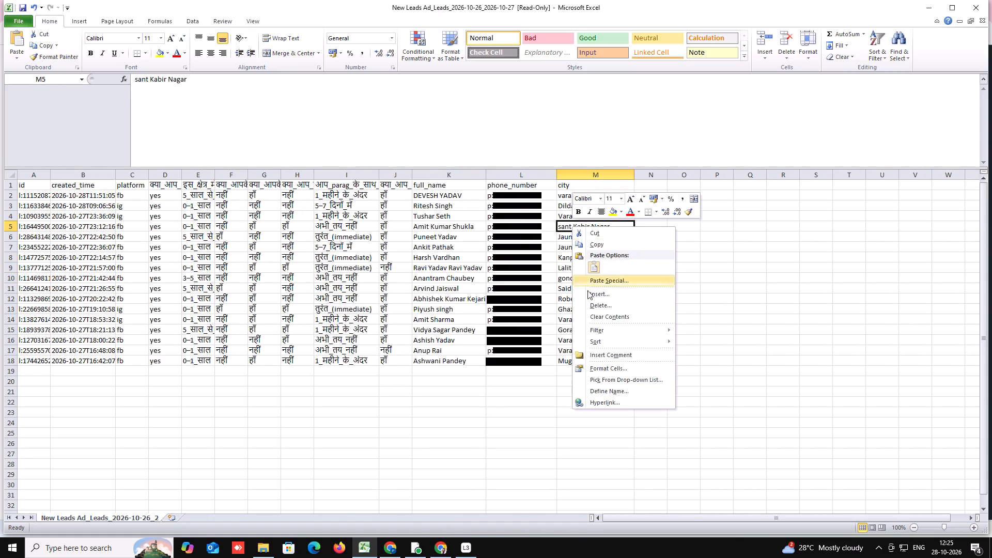
left_click(592, 306)
left_click(585, 306)
double_click(572, 329)
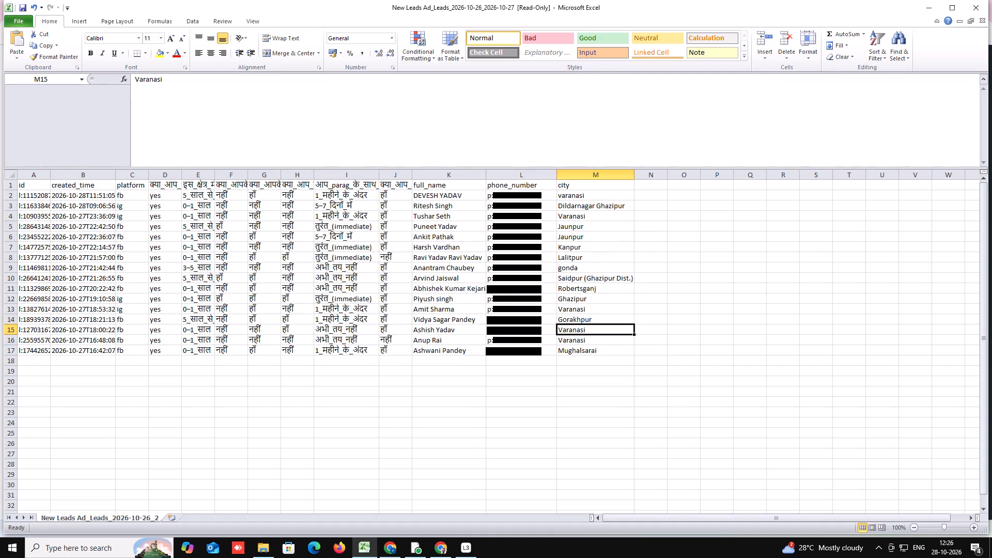
Delete the three consecutive lead rows with the cities Kanpur, Lalitpur and gonda.
left_click_drag(569, 247, 574, 266)
right_click(574, 266)
left_click(605, 343)
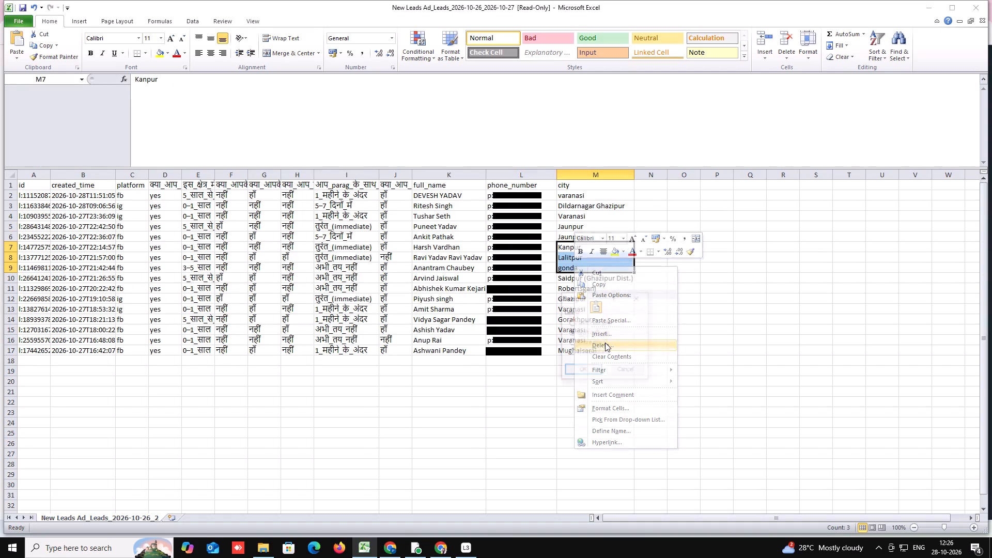
left_click(597, 344)
left_click(584, 365)
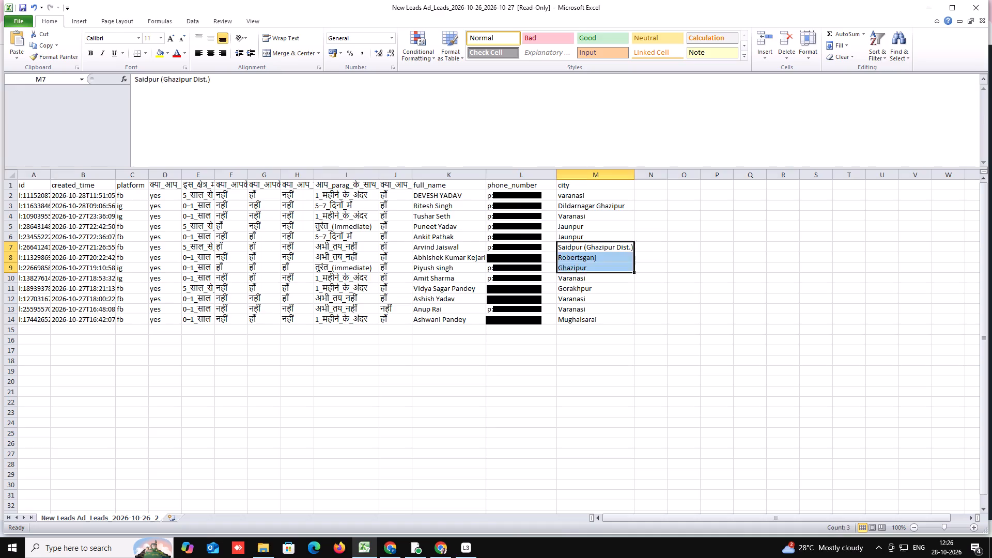
Replace the id column header with Sr No.
left_click(40, 184)
type("Sr N")
key("o")
left_click(61, 233)
Number the 13 leads in the Sr No column from 1 to 13, replacing the existing ids.
left_click(34, 199)
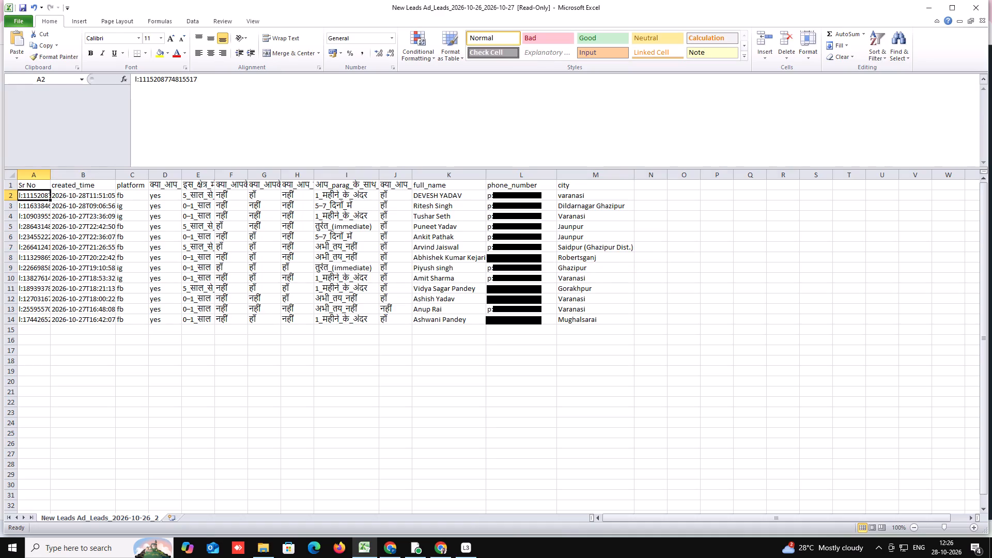
key("1")
left_click(33, 206)
key("2")
left_click(35, 215)
key("3")
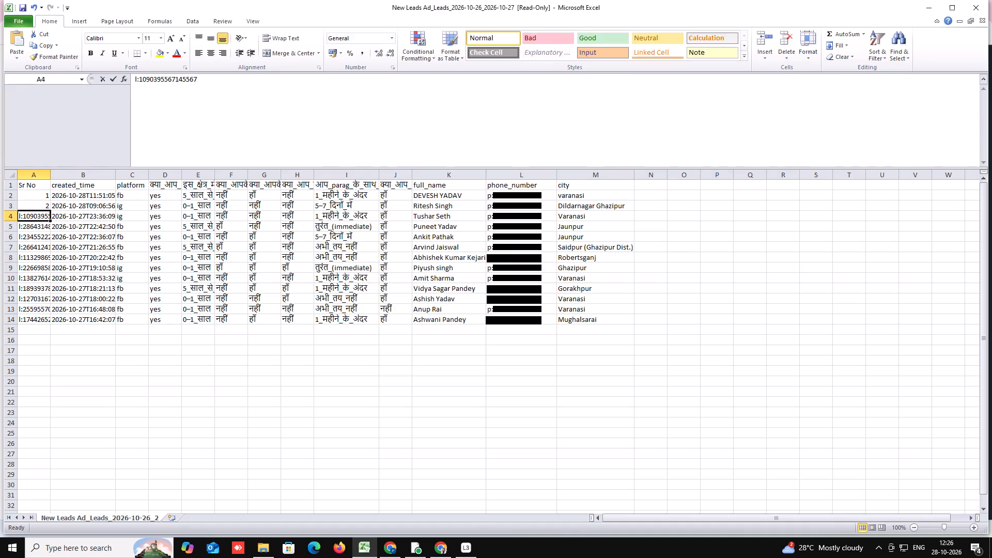
left_click(38, 245)
left_click_drag(37, 193, 37, 215)
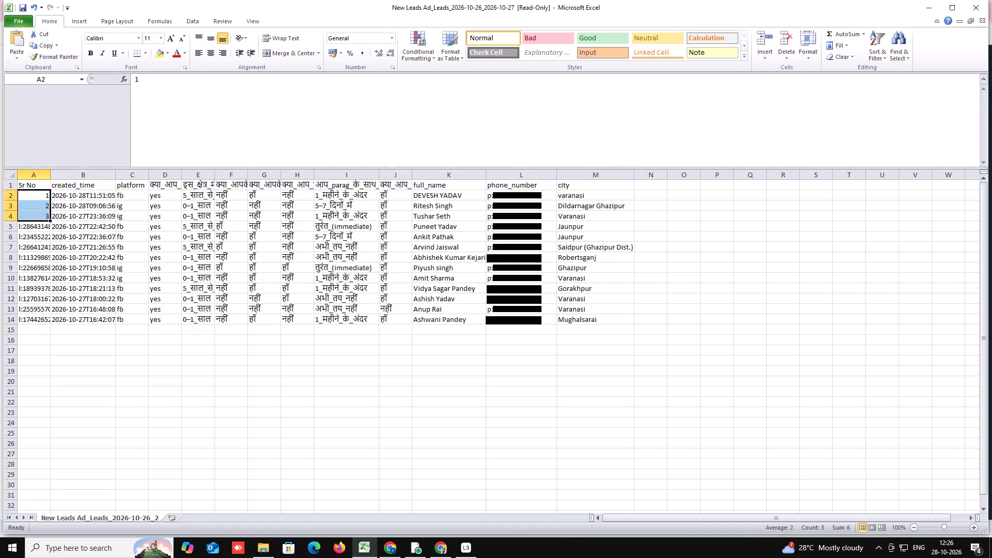
left_click_drag(49, 221, 49, 323)
left_click(59, 374)
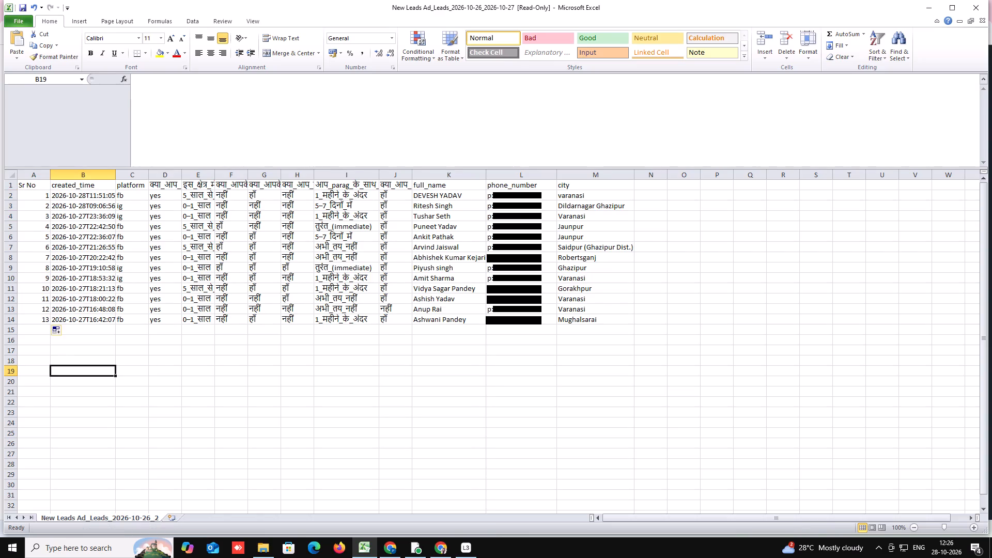
Centre the whole leads table, including its header row, and apply All Borders to it.
left_click_drag(23, 184, 579, 318)
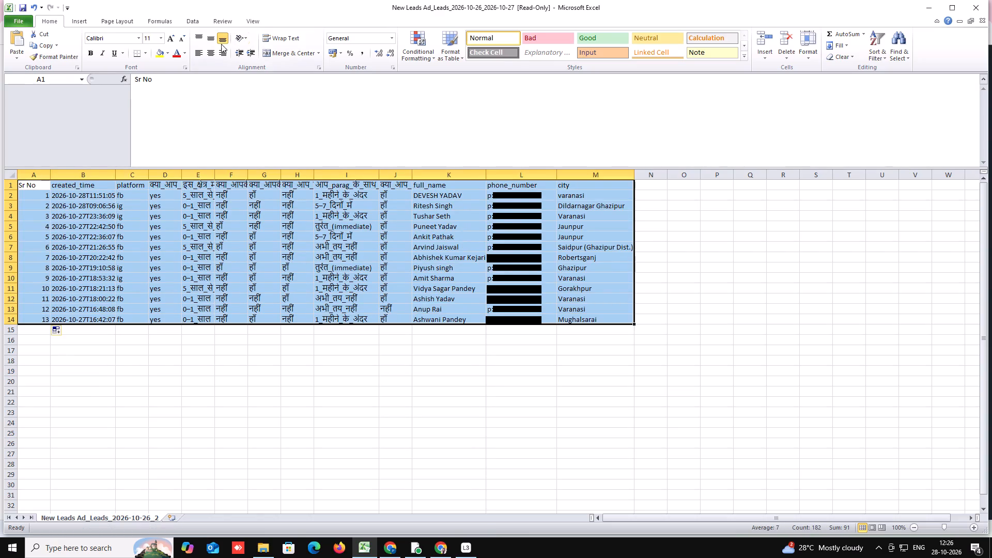
left_click(212, 50)
left_click(145, 52)
left_click(159, 136)
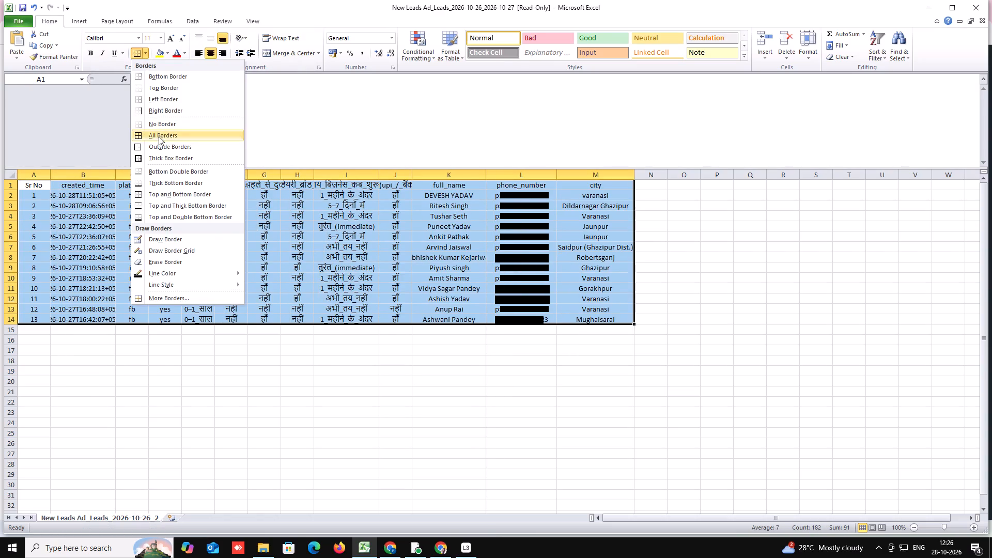
Save the sheet in Downloads as an Excel Workbook named Parag _Retailer Leads_Vns_28th Oct 26.xlsx and close it.
left_click(17, 20)
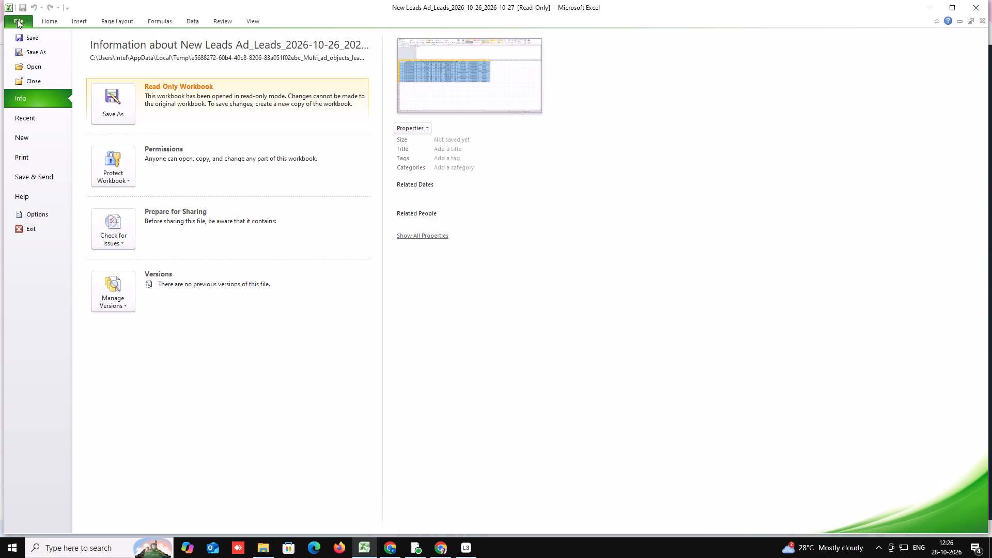
left_click(29, 53)
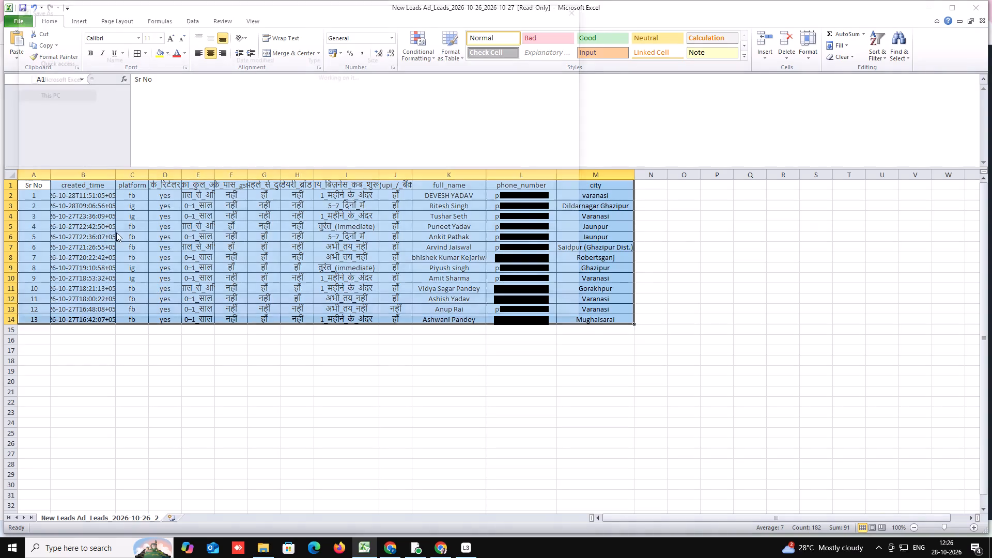
left_click(55, 153)
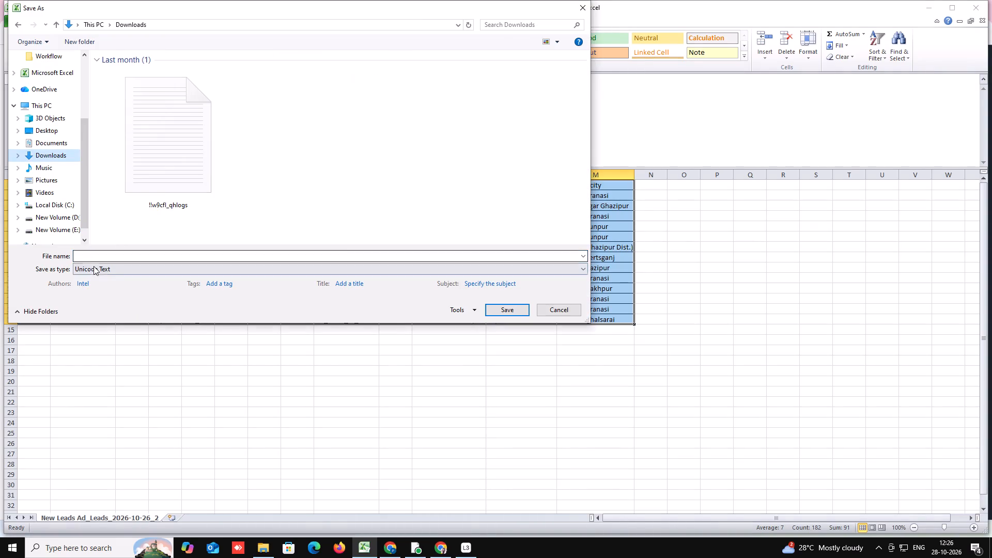
left_click(94, 266)
left_click(98, 278)
left_click(100, 257)
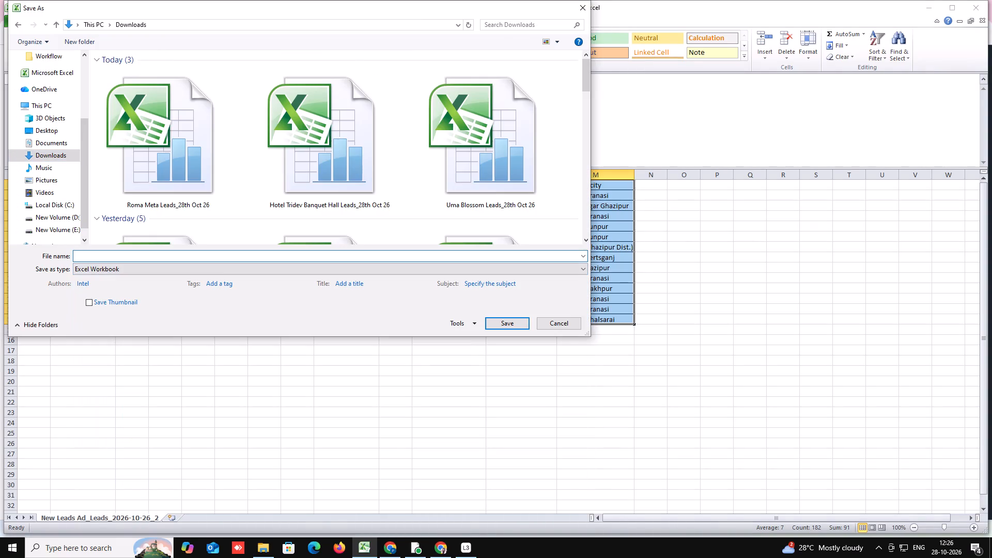
type("Parag")
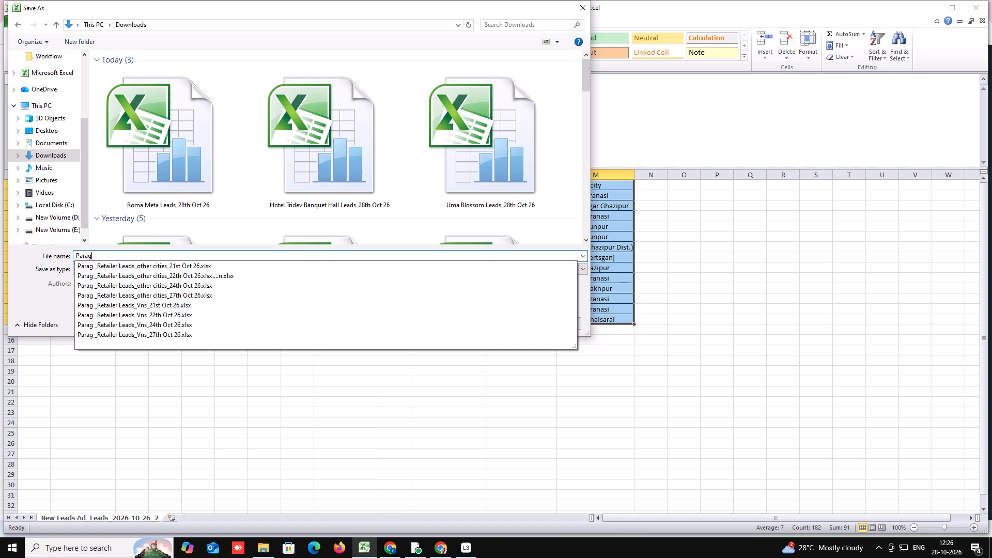
left_click(164, 332)
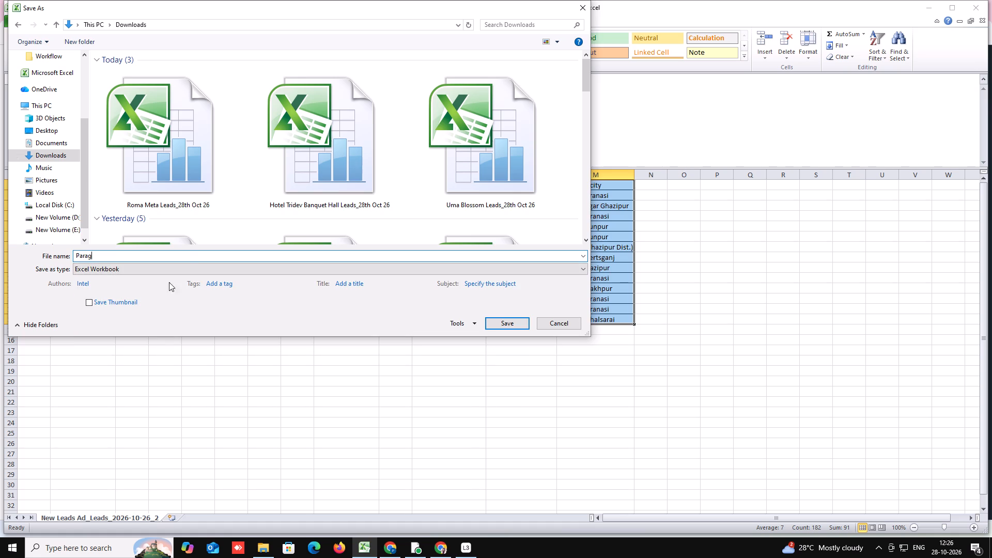
left_click(153, 253)
key("BackSpace")
key("8")
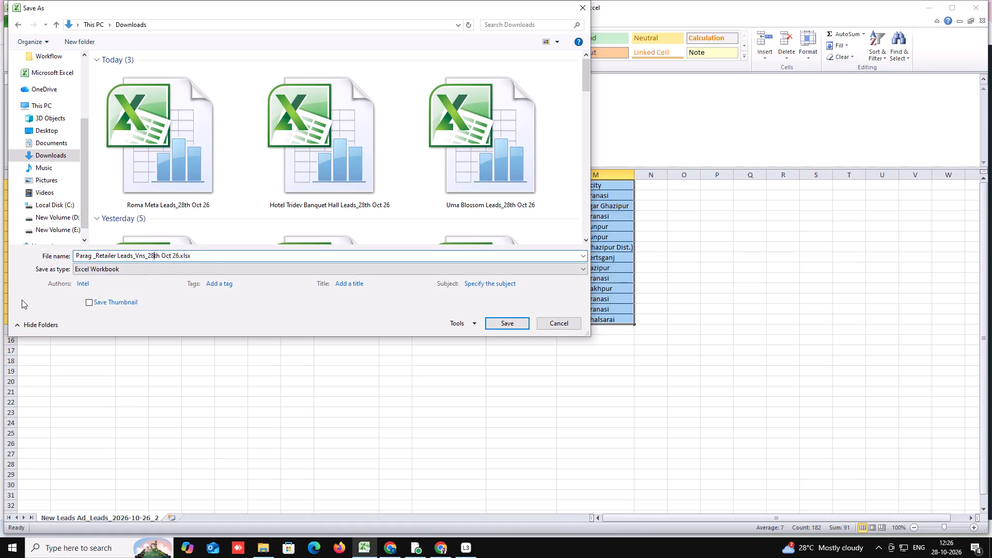
left_click(499, 322)
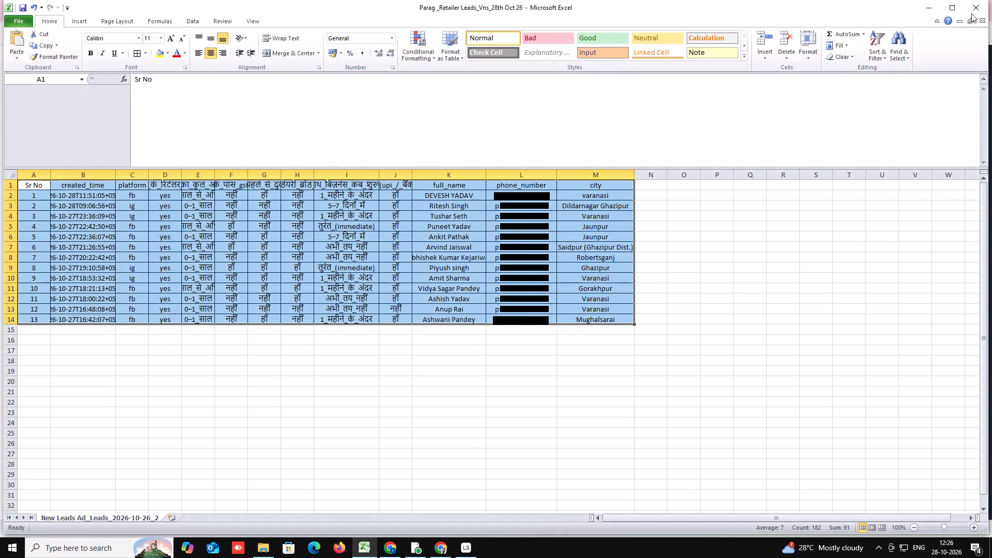
left_click(973, 11)
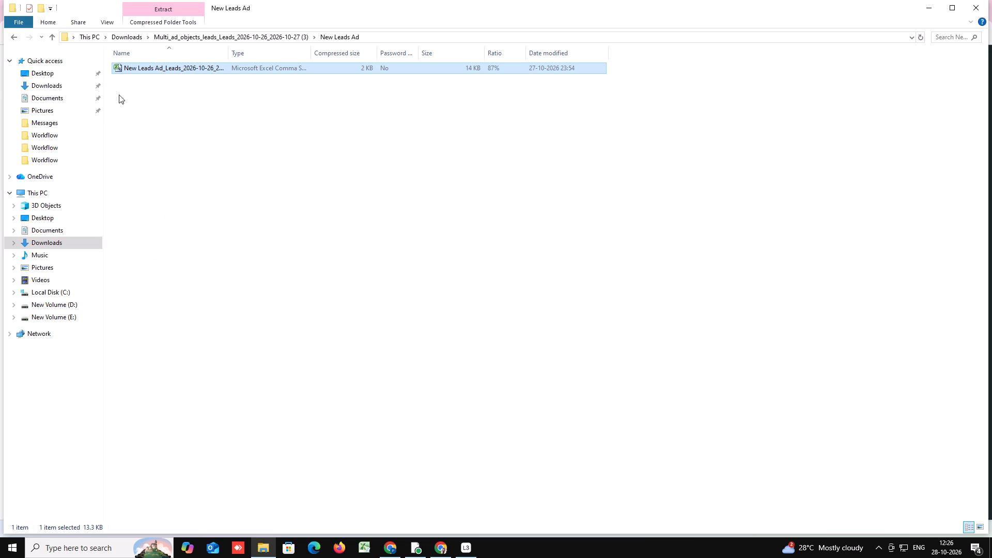
Open the New Leads Ad leads file from the Multi_ad_objects_leads_Leads_2026-10-26_2026-10-27 (4) archive in Downloads.
left_click(73, 86)
double_click(289, 157)
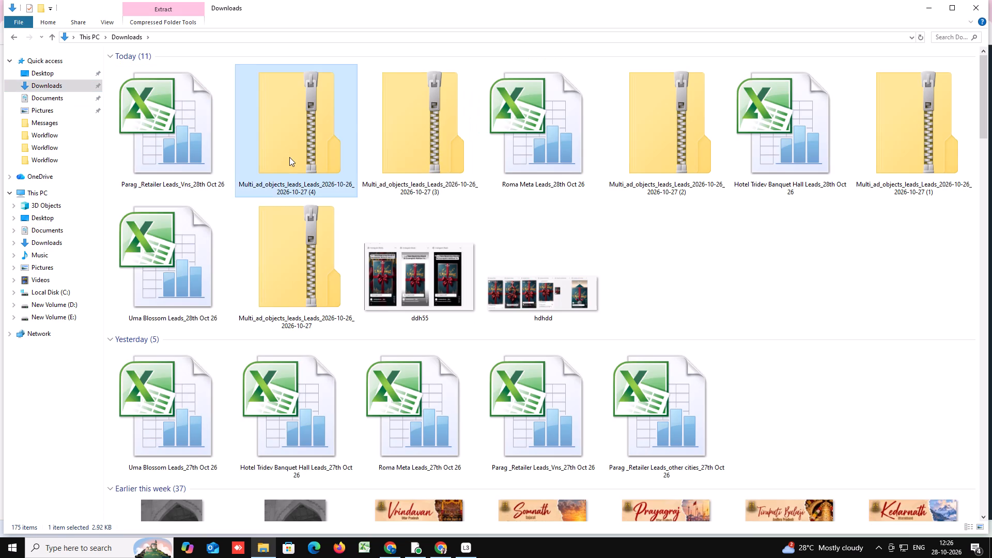
double_click(156, 69)
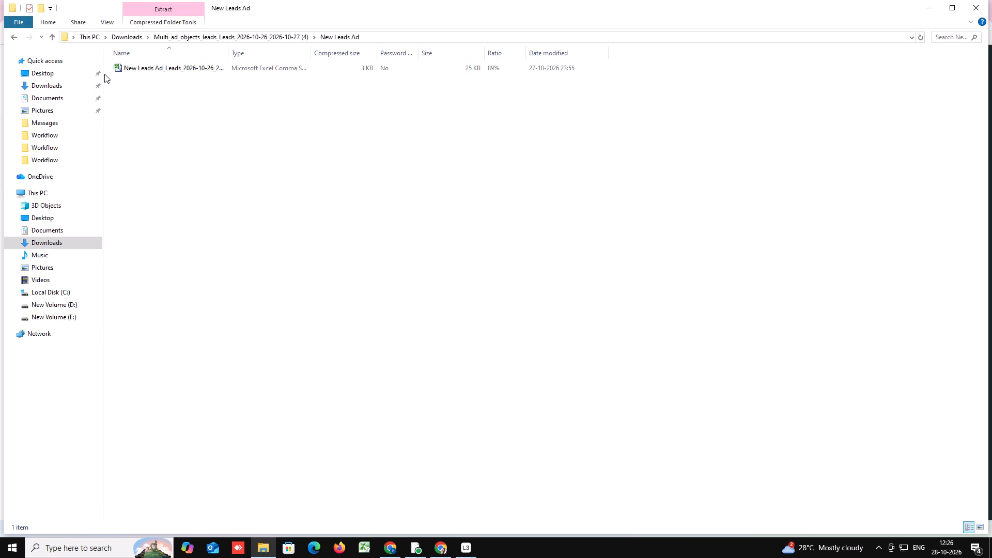
double_click(173, 68)
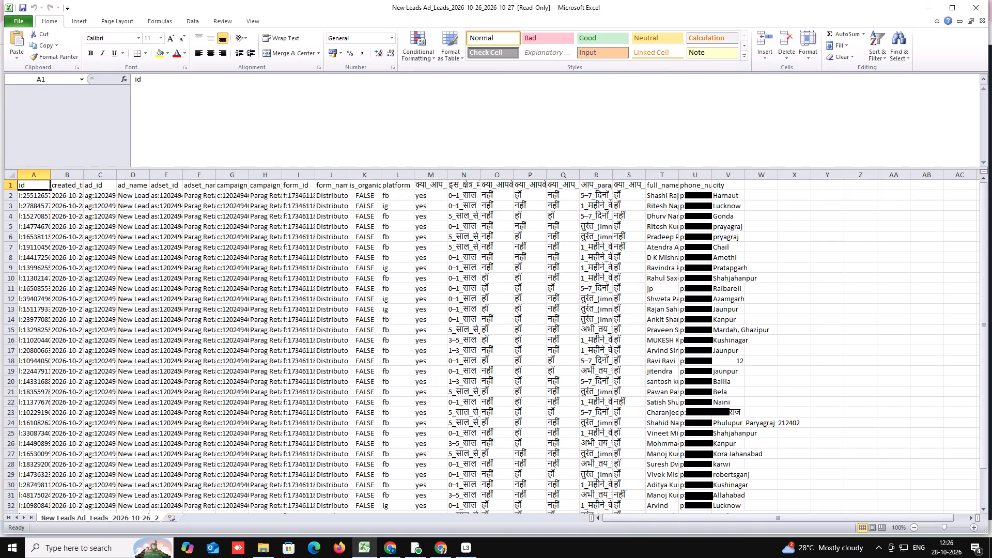
Widen the created_time column and delete the last four lead rows, from 2026-10-27T10:31:23 down to 2026-10-27T08:05:23.
left_click_drag(82, 176, 146, 187)
scroll(95, 282, "down", 6)
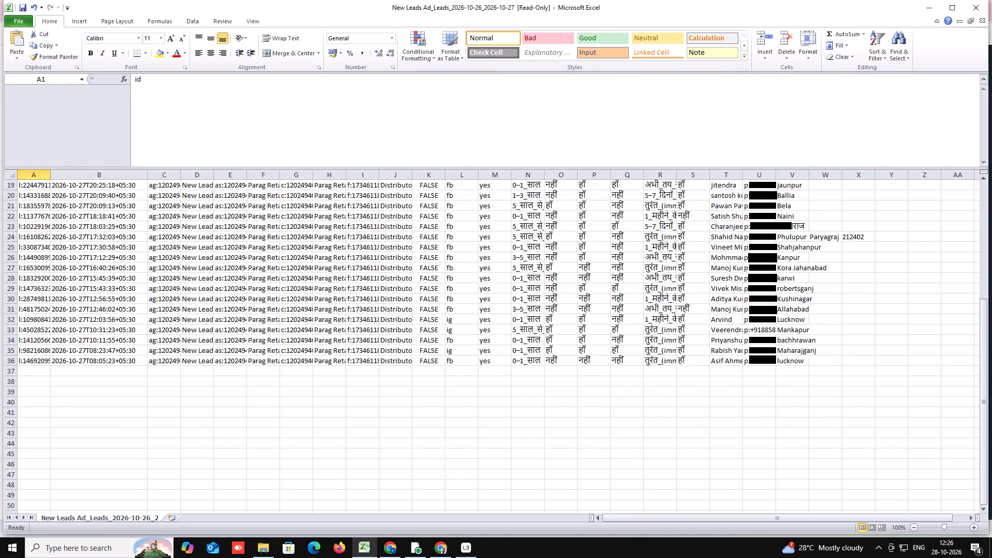
left_click_drag(91, 334, 114, 352)
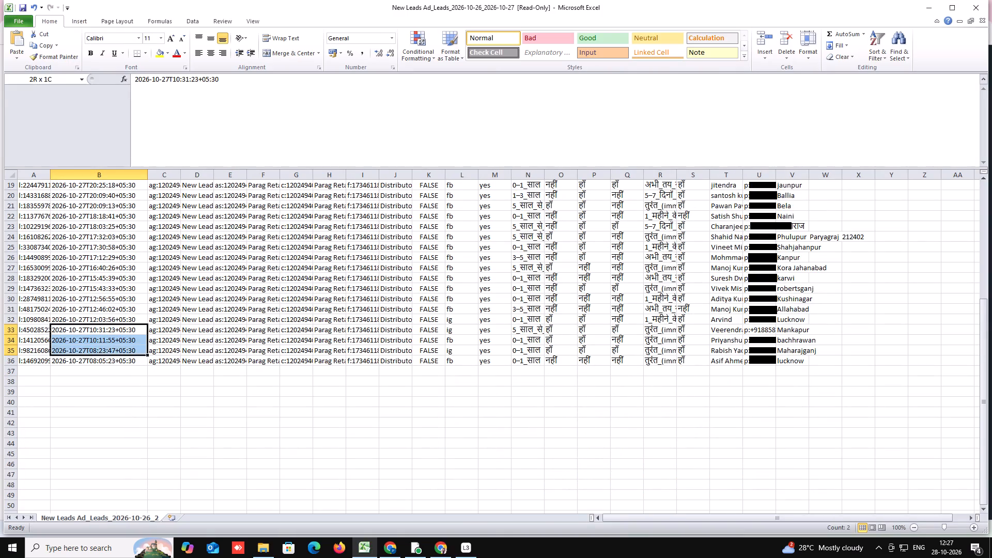
left_click_drag(114, 352, 119, 359)
right_click(111, 357)
left_click(139, 251)
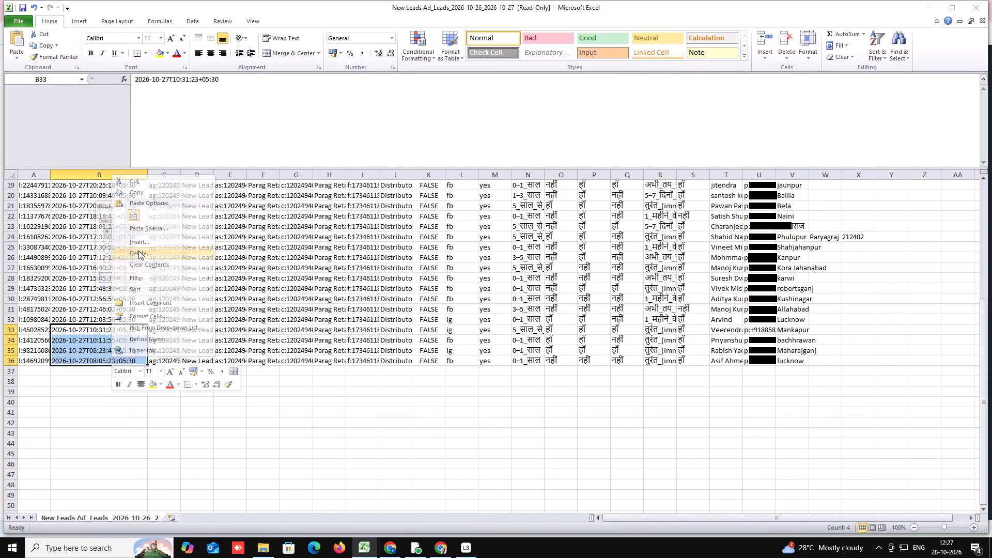
left_click(129, 251)
left_click(117, 277)
scroll(226, 256, "up", 17)
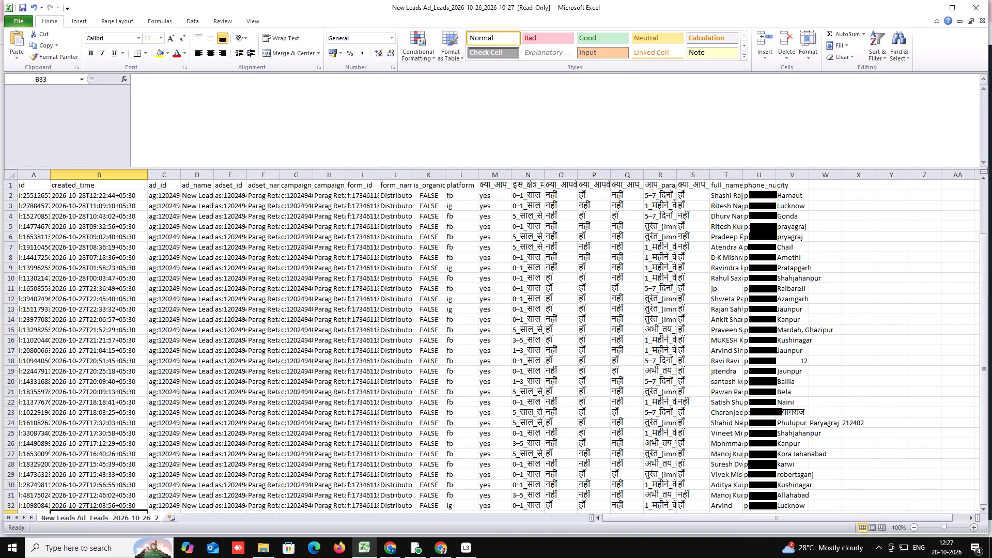
Delete the columns from ad_id through is_organic.
left_click_drag(162, 173, 428, 273)
right_click(332, 269)
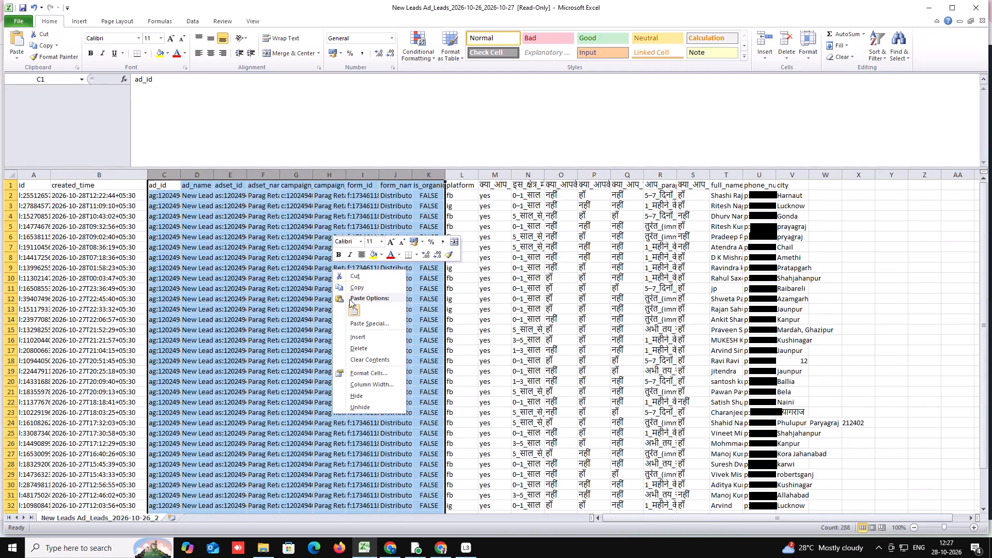
left_click(358, 346)
left_click(536, 268)
Widen the city and phone_number columns so their contents fit.
left_click_drag(512, 175, 577, 175)
left_click_drag(479, 178, 525, 176)
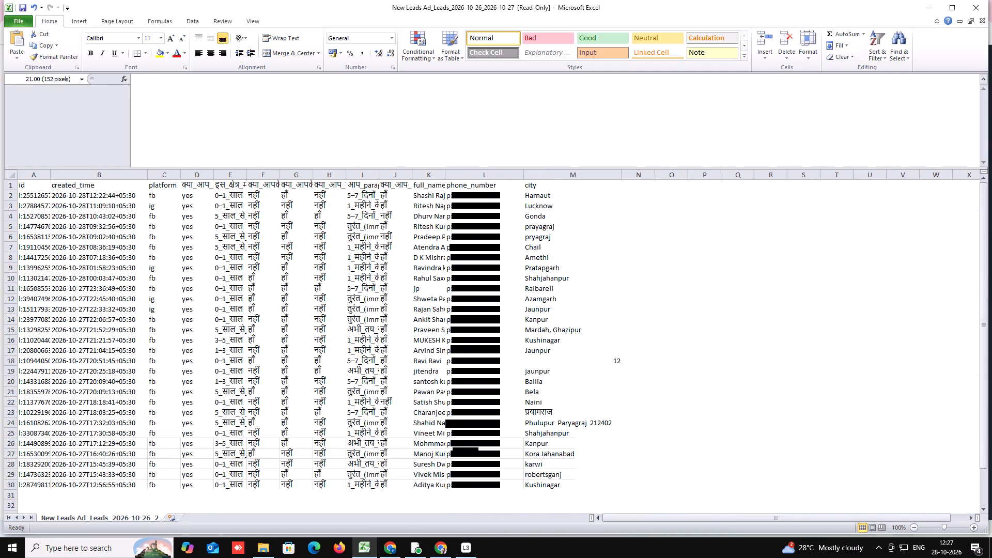
left_click(395, 252)
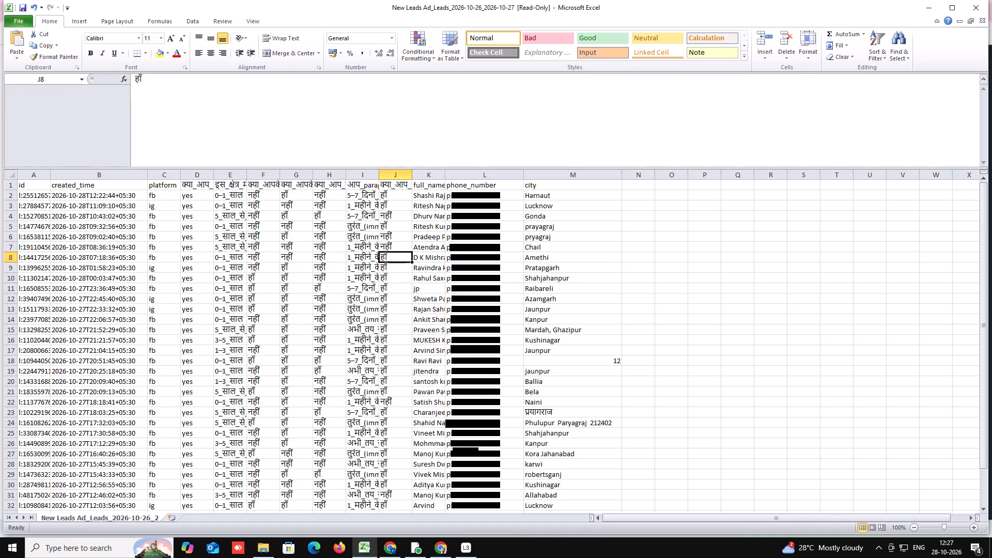
Delete the first three lead rows, with the cities Harnaut, Lucknow and Gonda.
left_click_drag(553, 196, 556, 214)
right_click(556, 214)
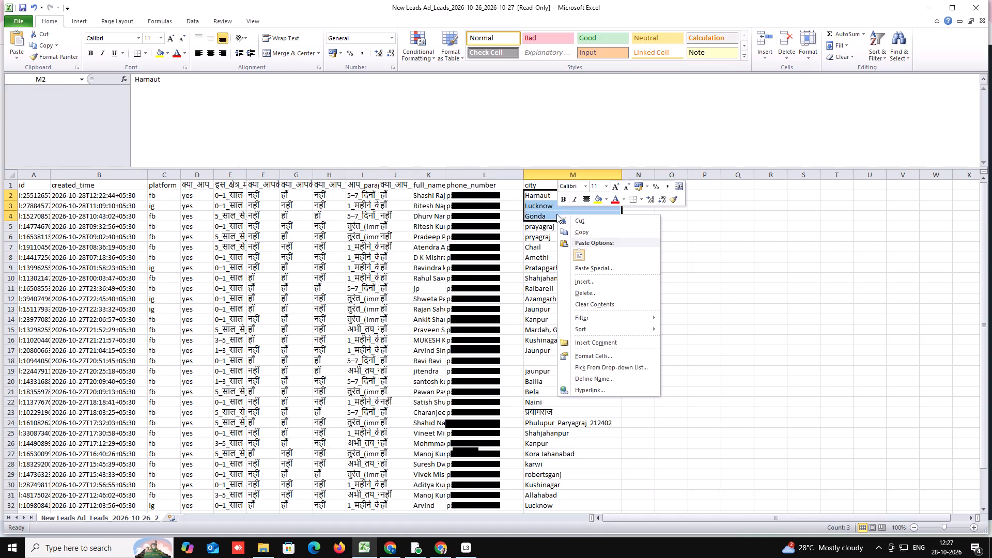
left_click(588, 291)
left_click(570, 292)
double_click(566, 320)
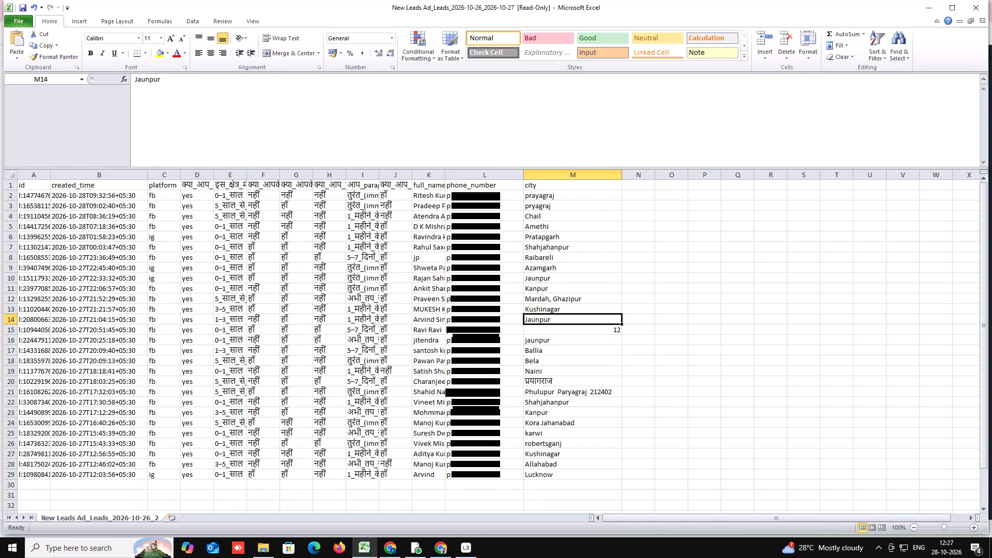
Delete the five consecutive lead rows with the cities Chail, Amethi, Pratapgarh, Shahjahanpur and Raibareli.
left_click_drag(544, 214, 546, 225)
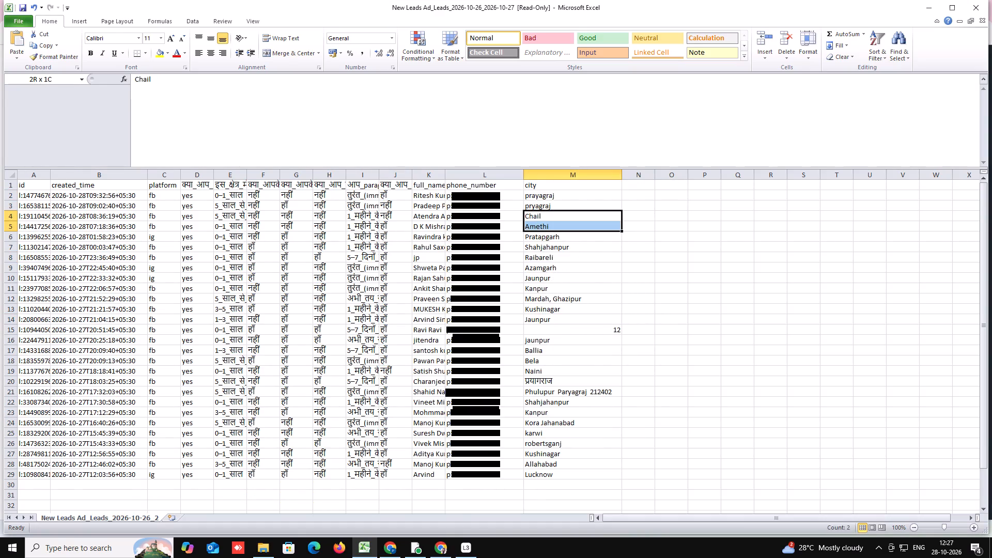
left_click_drag(546, 225, 551, 240)
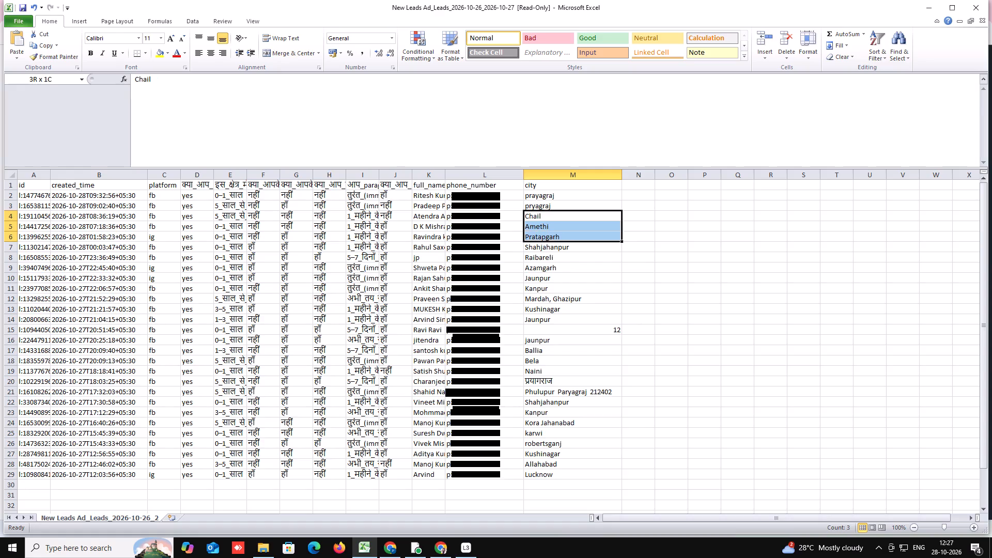
left_click_drag(551, 240, 555, 253)
right_click(555, 253)
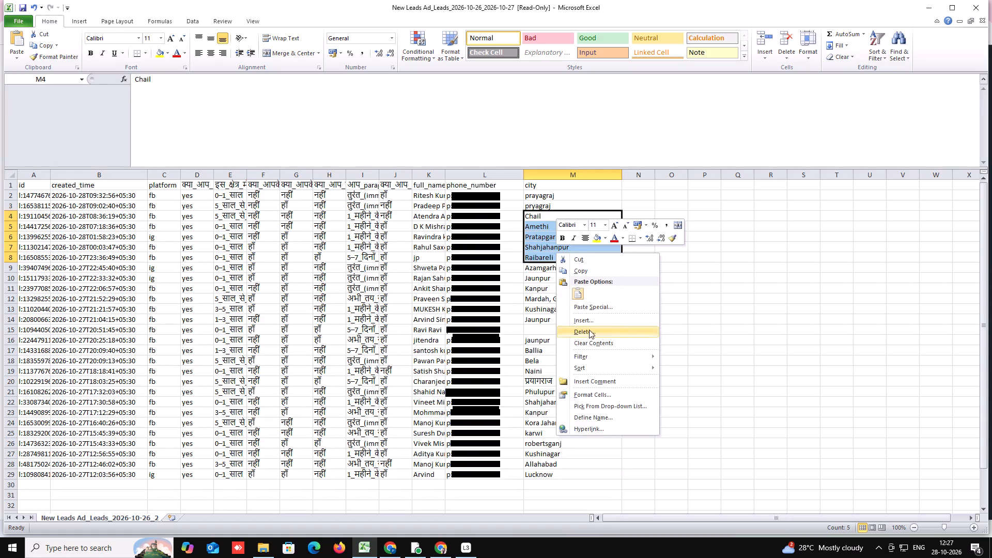
double_click(590, 330)
double_click(573, 357)
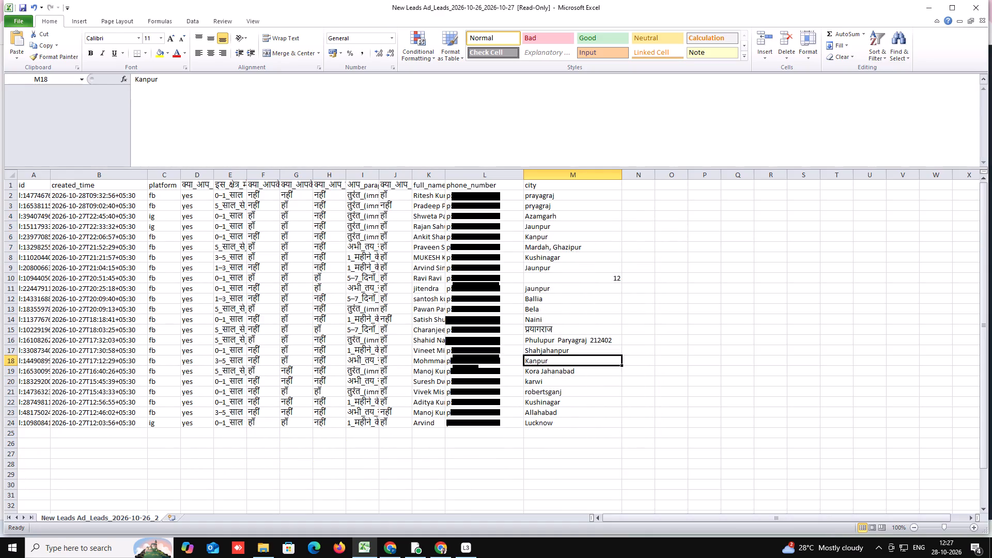
Delete the entire row of the Kanpur lead between the Jaunpur and Mardah, Ghazipur leads.
left_click(552, 235)
right_click(552, 235)
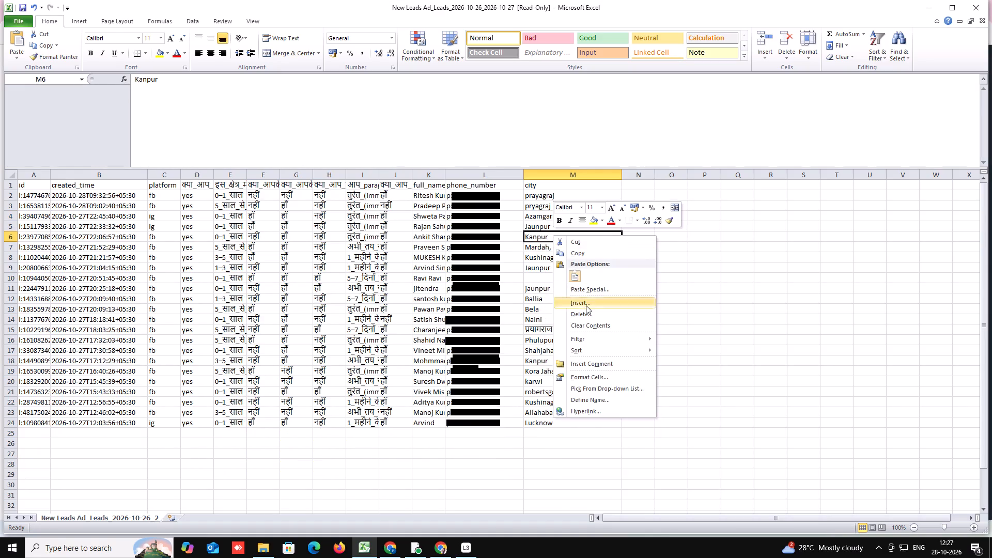
left_click(588, 313)
left_click(580, 314)
double_click(569, 338)
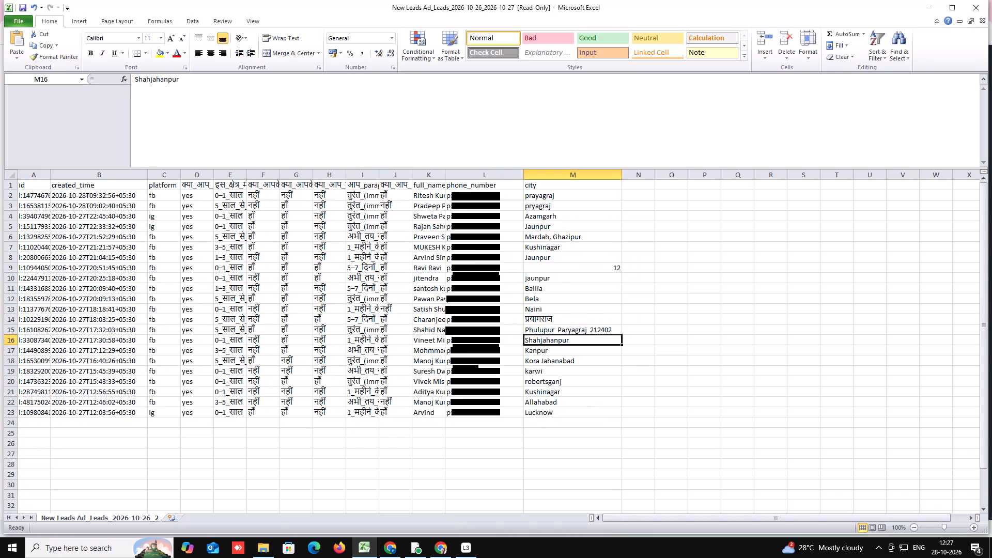
Delete the entire row of the lead whose city is entered as 12.
left_click(556, 265)
right_click(556, 265)
left_click(576, 345)
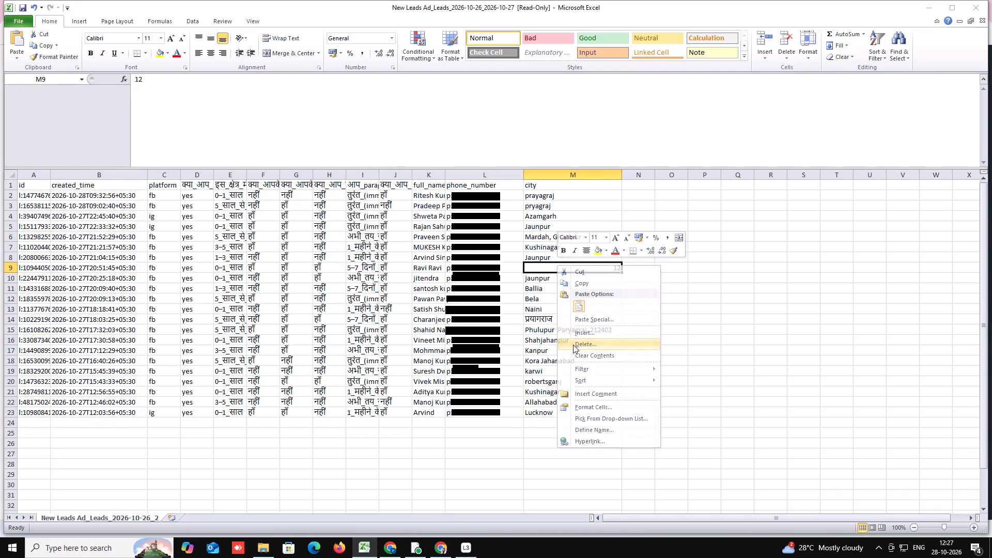
left_click(563, 345)
double_click(550, 373)
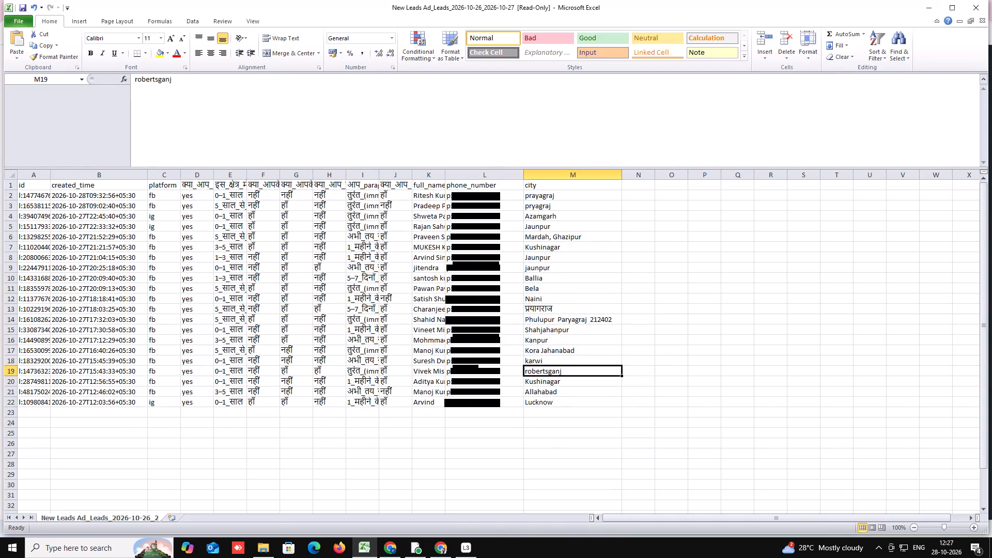
Delete the entire row of the lead whose city is Bela.
left_click_drag(546, 286, 546, 291)
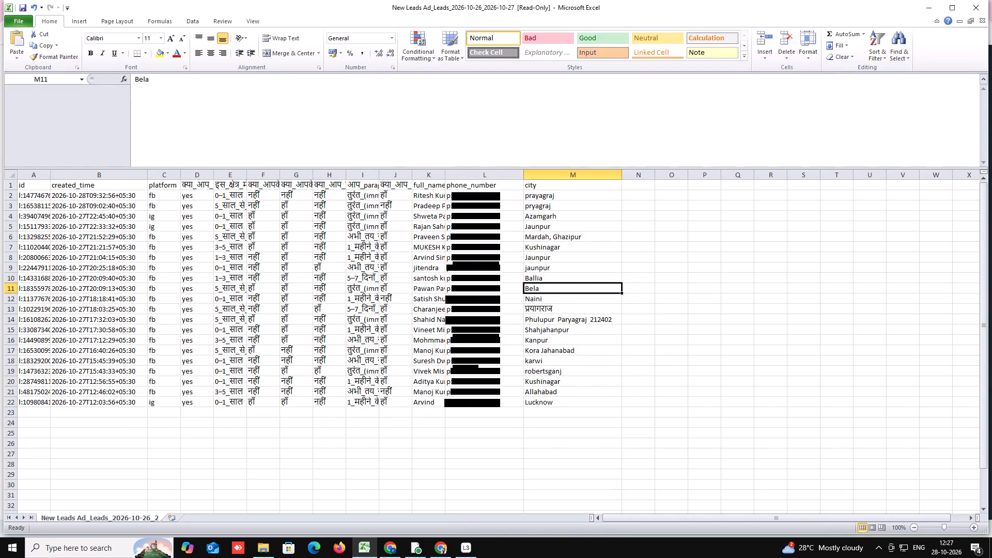
right_click(546, 291)
left_click(568, 371)
left_click(540, 379)
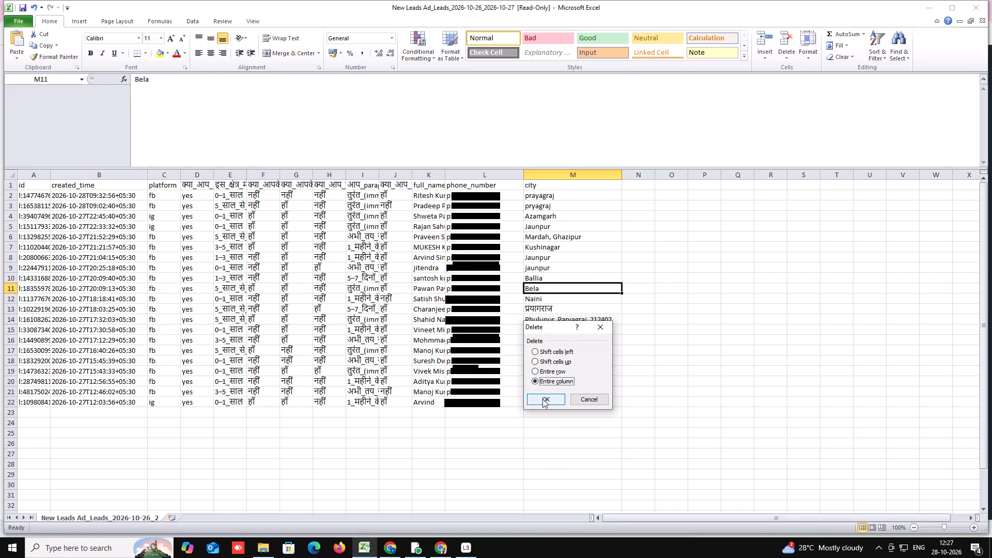
left_click(541, 369)
left_click(536, 404)
Delete the four consecutive lead rows with the cities Shahjahanpur, Kanpur, Kora Jahanabad and karwi.
left_click(548, 371)
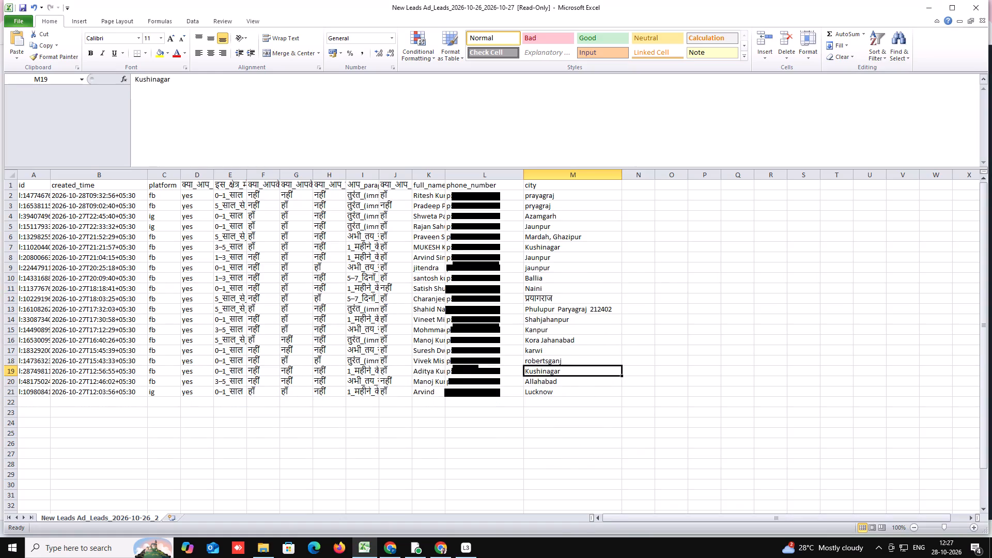
left_click_drag(552, 319, 554, 321)
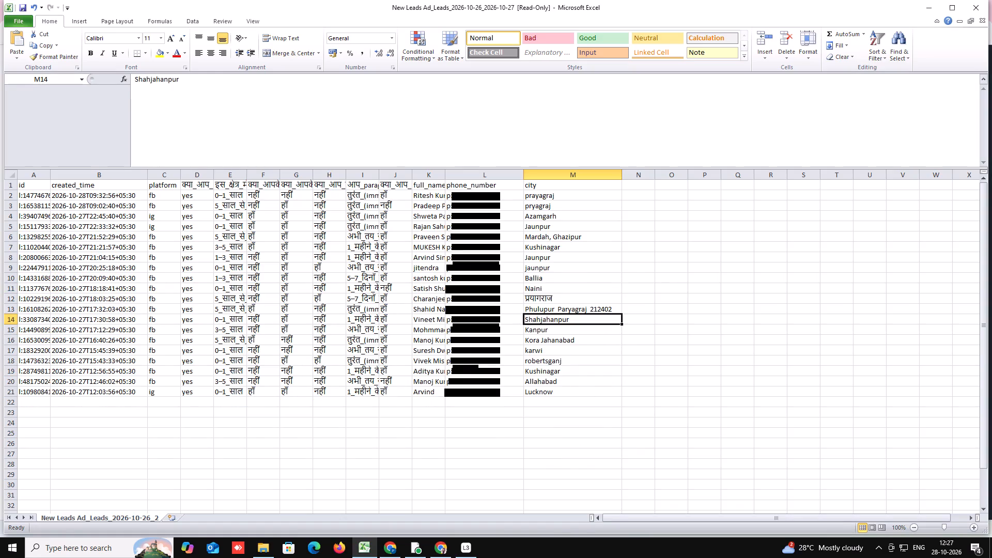
left_click_drag(554, 321, 563, 350)
right_click(563, 347)
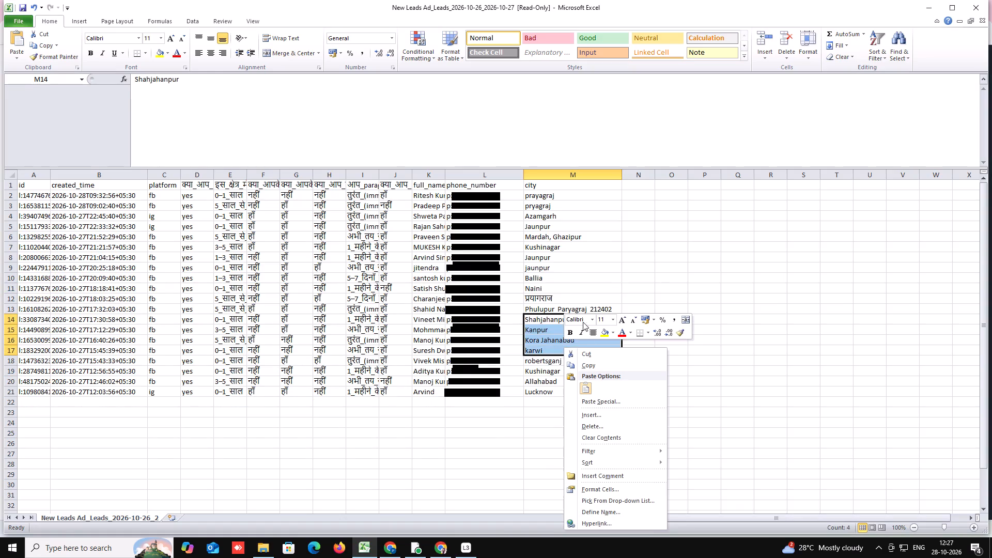
left_click(596, 426)
left_click(588, 427)
double_click(575, 455)
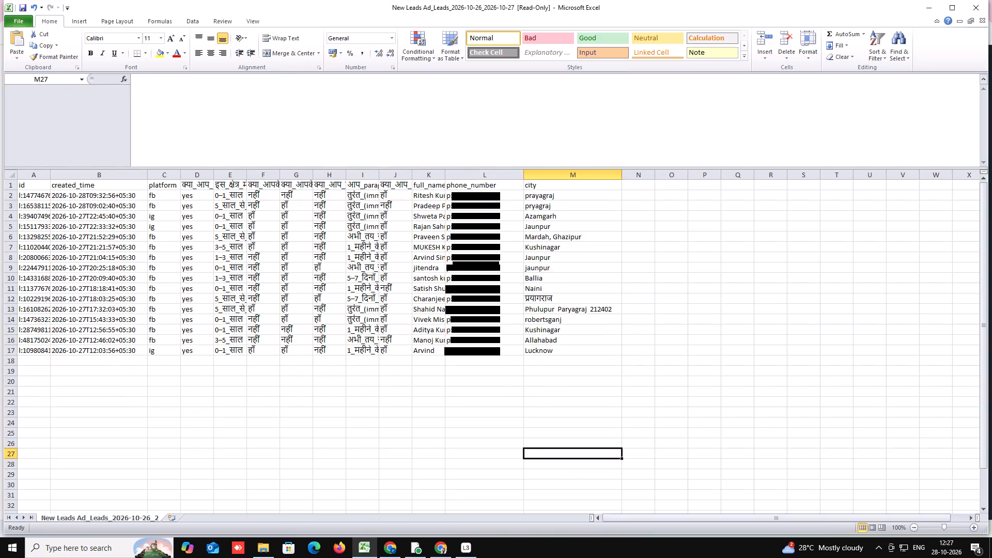
Delete the entire row of the Kushinagar lead between the robertsganj and Allahabad leads.
left_click(553, 354)
left_click(551, 333)
right_click(551, 332)
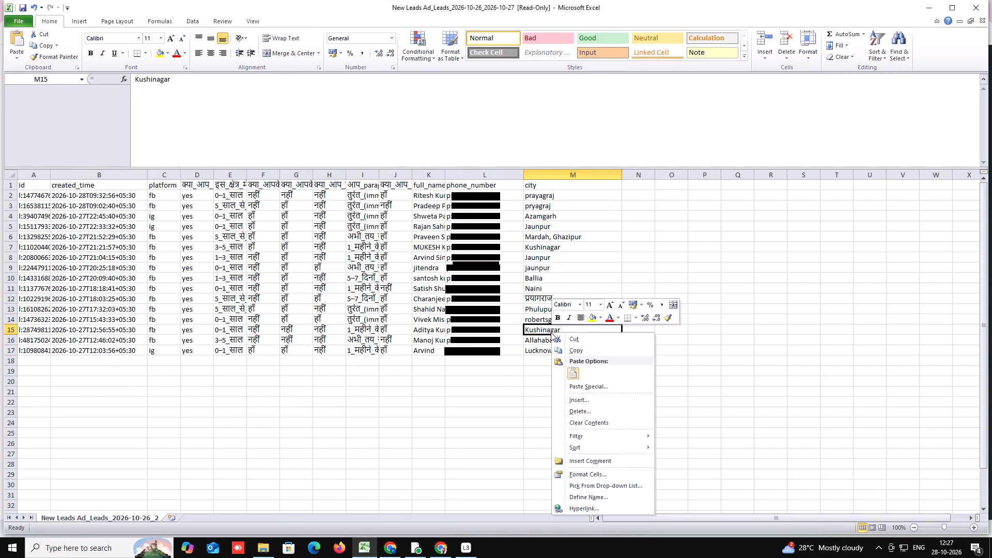
left_click(577, 407)
left_click(564, 408)
left_click(554, 434)
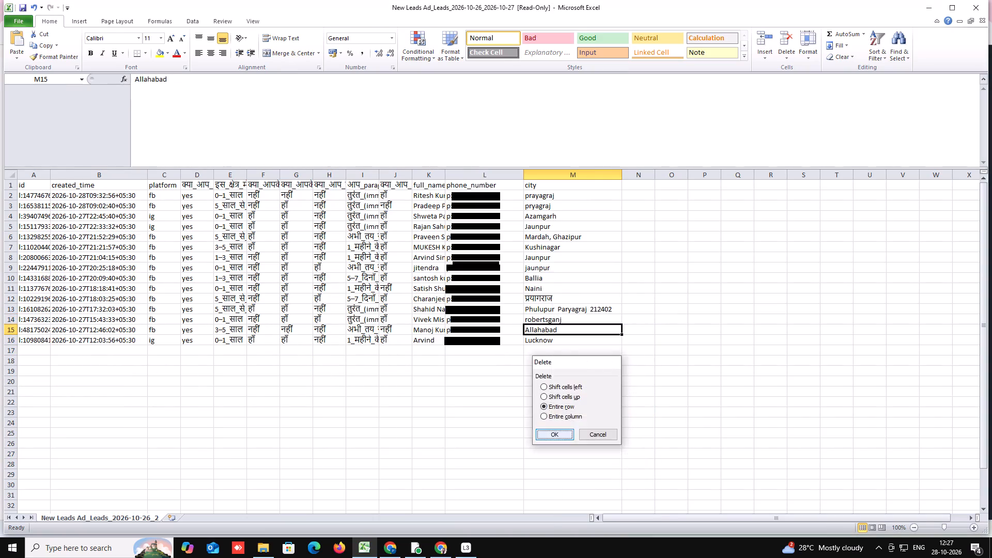
Delete the entire row of the last lead, with the city Lucknow.
left_click(554, 340)
right_click(554, 340)
left_click(578, 420)
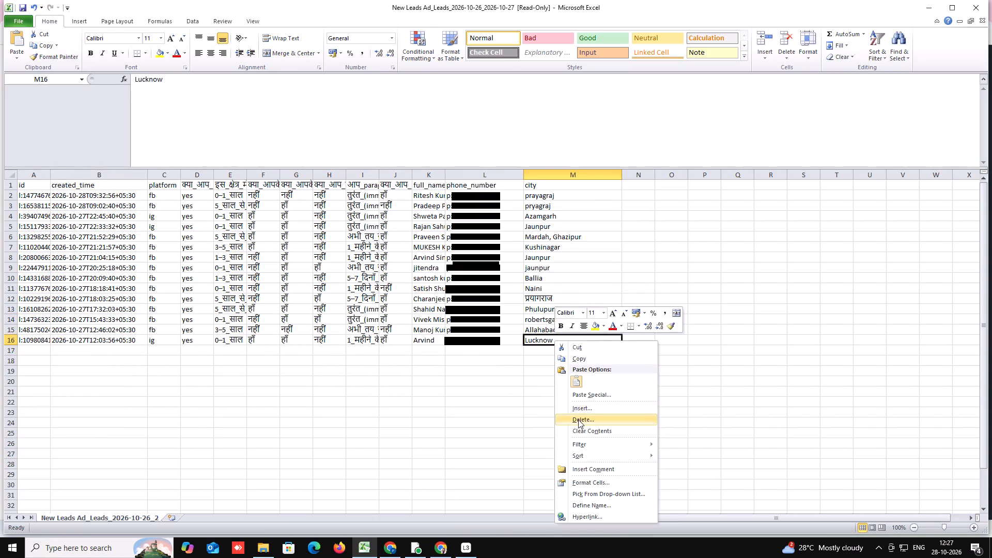
left_click(558, 422)
left_click(549, 448)
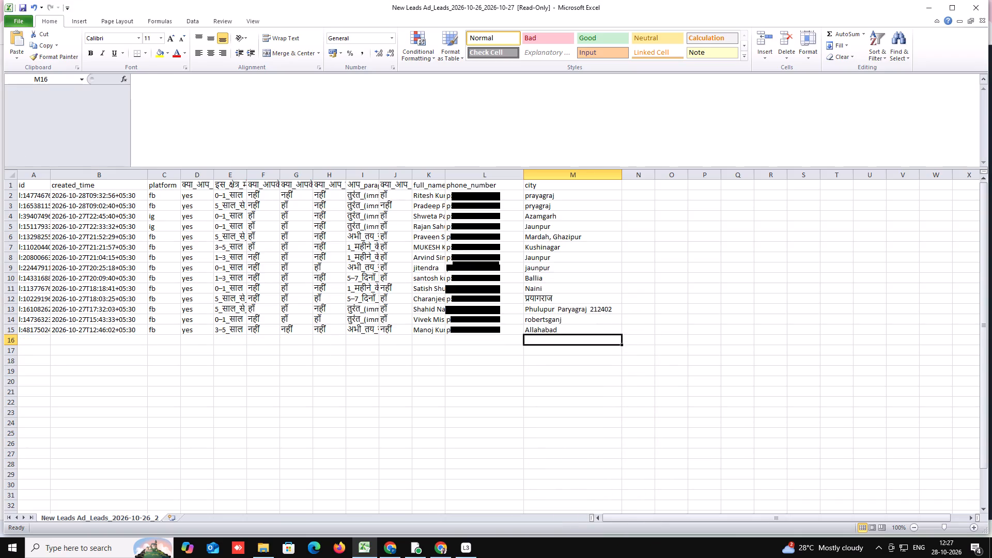
Rename the id column header in A1 to Sr No.
left_click(40, 187)
type("Sr N")
key("o")
left_click(67, 244)
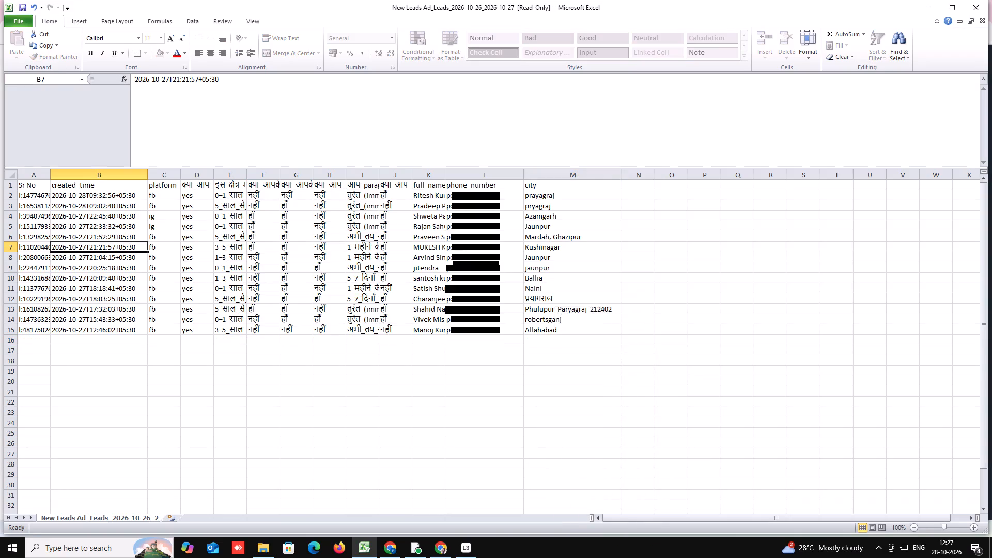
Replace the lead IDs in column A with serial numbers, entering 1 to 4 and extending the series through row 15.
left_click(40, 198)
key("1")
left_click(40, 206)
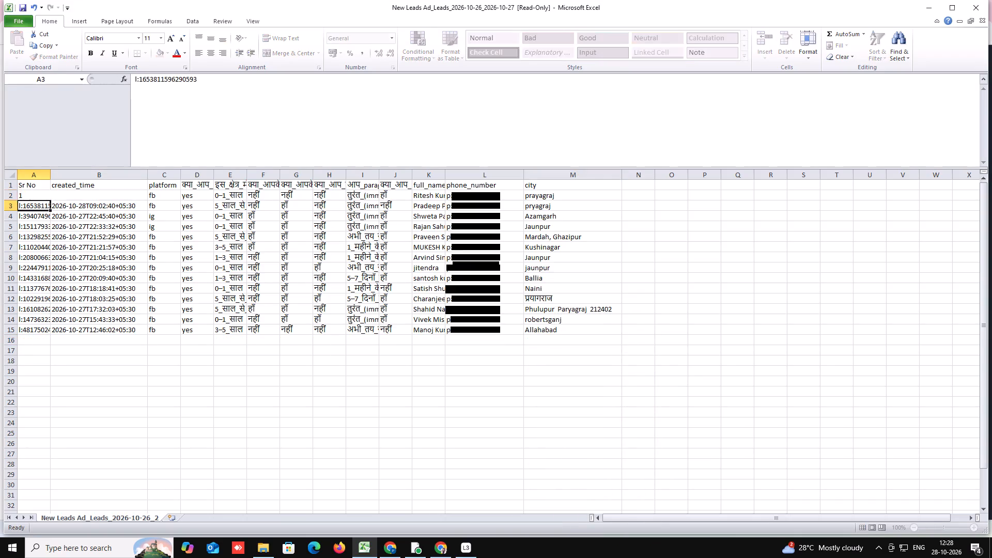
key("2")
left_click(37, 212)
key("3")
left_click(35, 223)
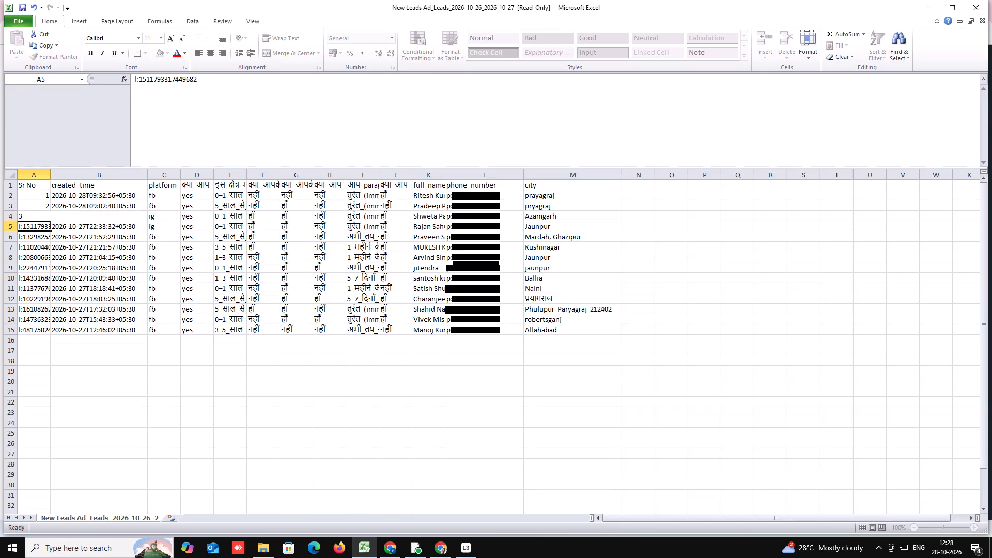
key("4")
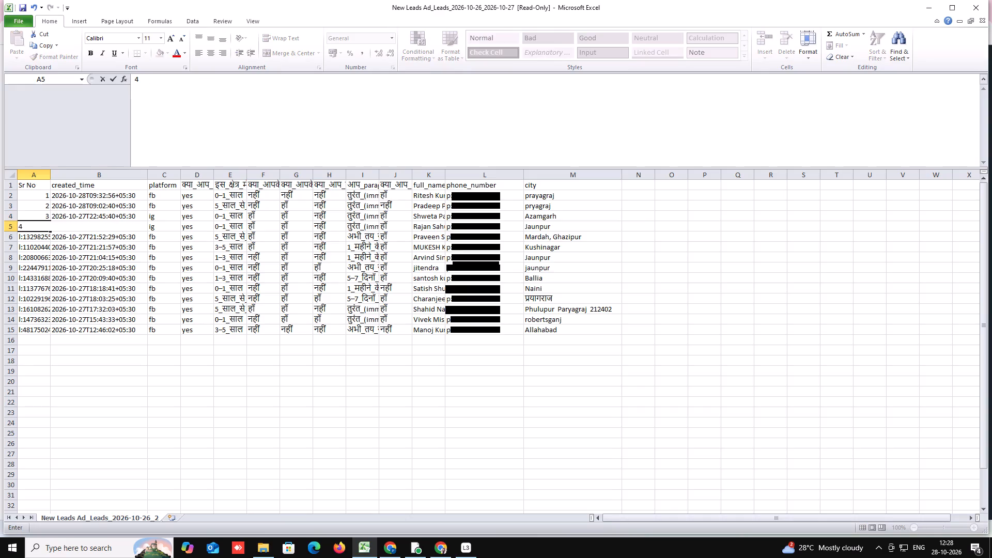
left_click(181, 226)
left_click_drag(41, 194, 42, 219)
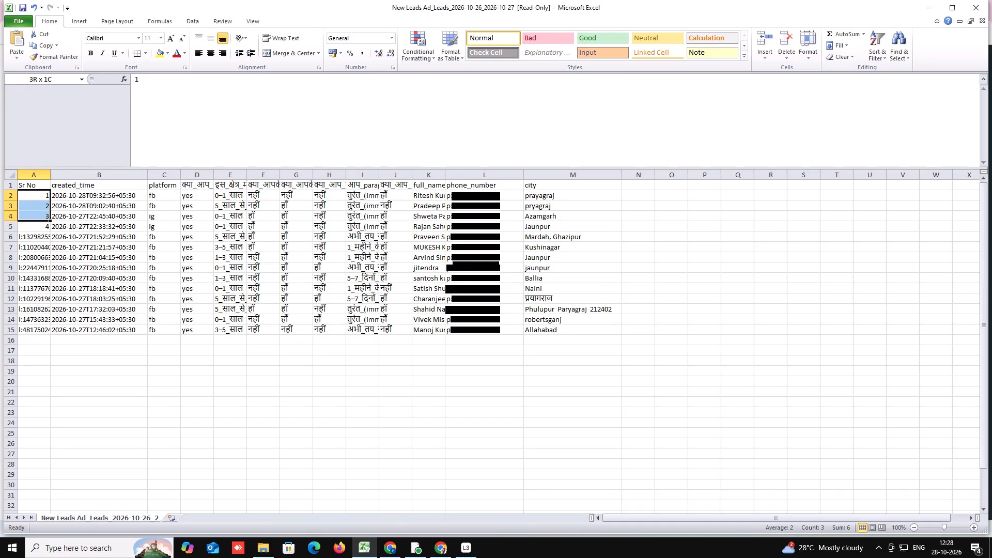
left_click_drag(42, 219, 44, 225)
left_click_drag(52, 229, 51, 320)
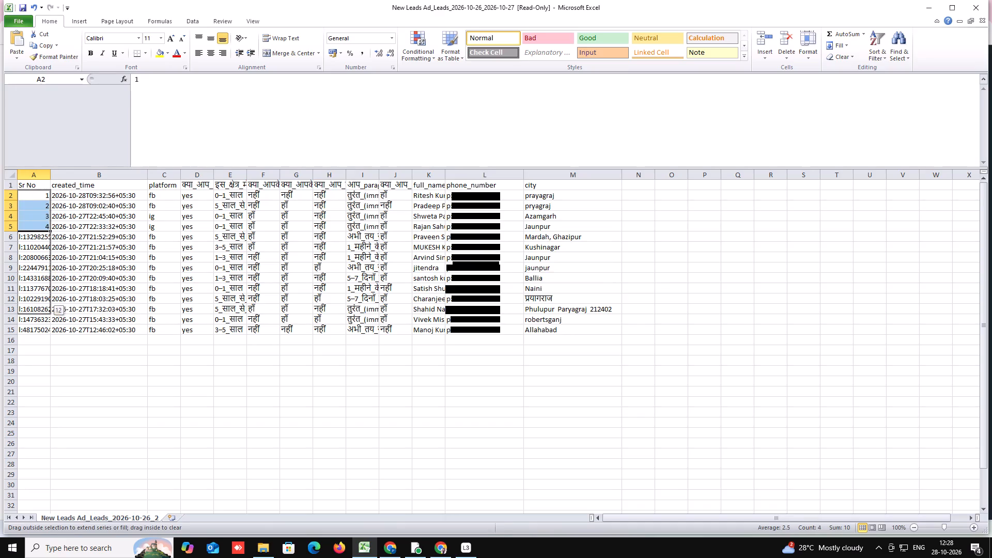
left_click_drag(51, 320, 51, 332)
left_click(81, 372)
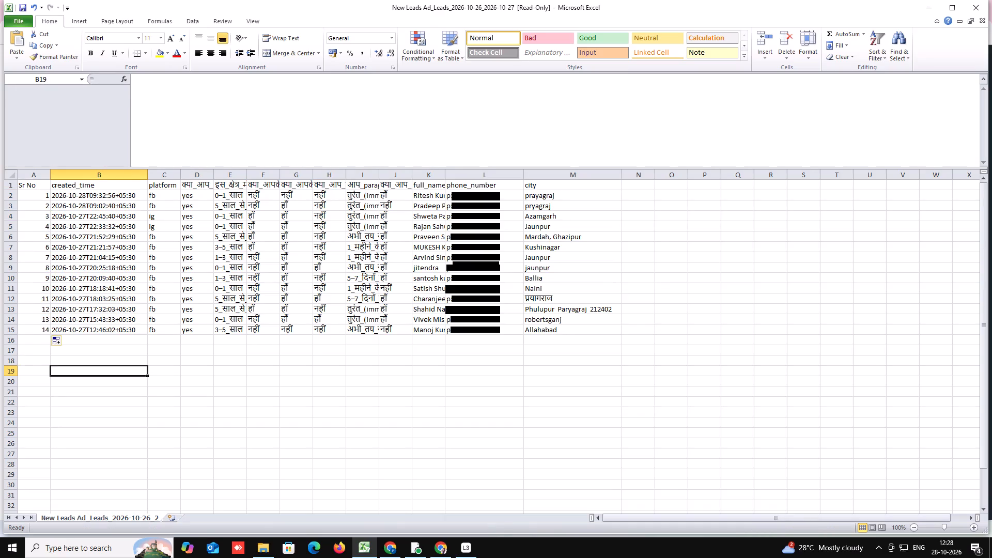
Centre the contents of the whole lead table A1:M15 and apply borders to all its cells.
left_click_drag(27, 183, 559, 332)
left_click(207, 55)
left_click(148, 52)
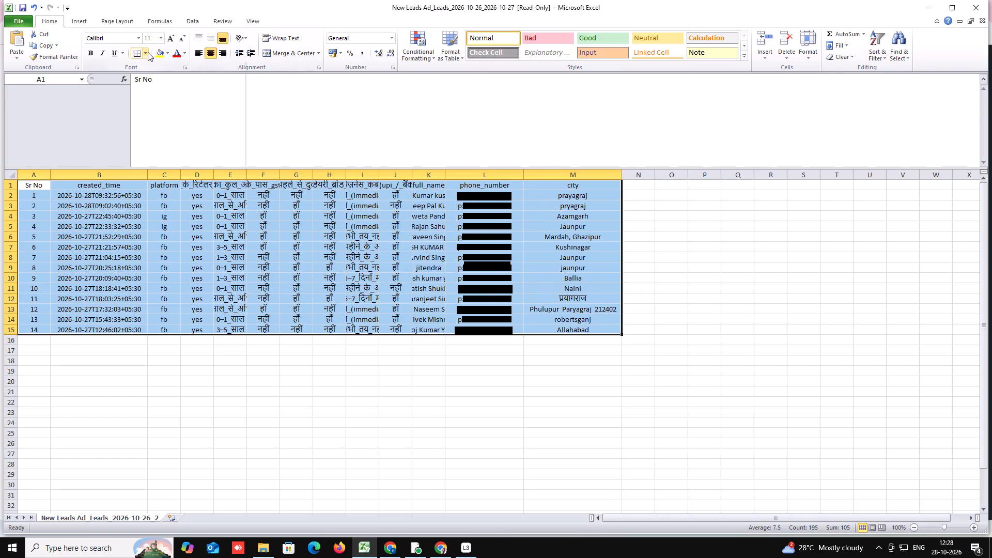
left_click(155, 134)
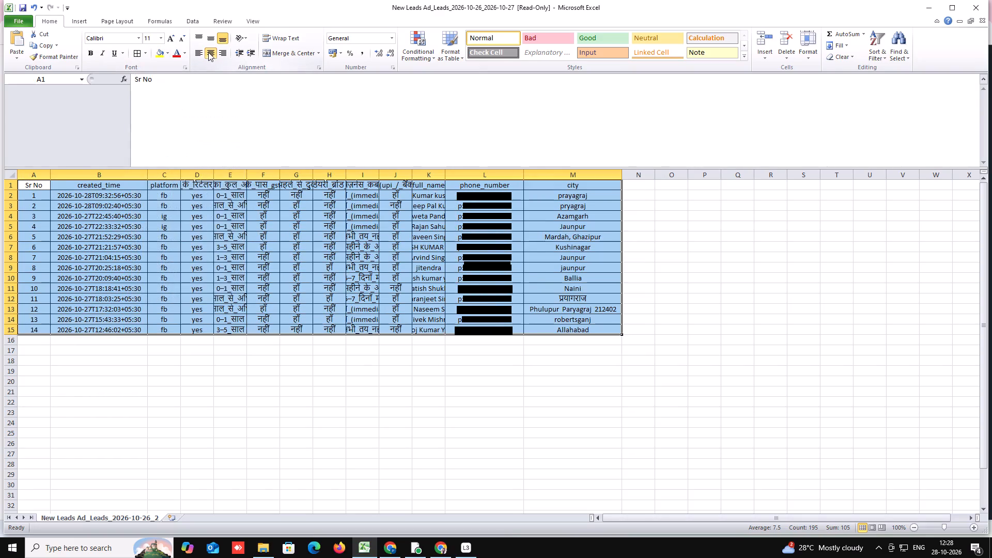
left_click(208, 52)
left_click(208, 52)
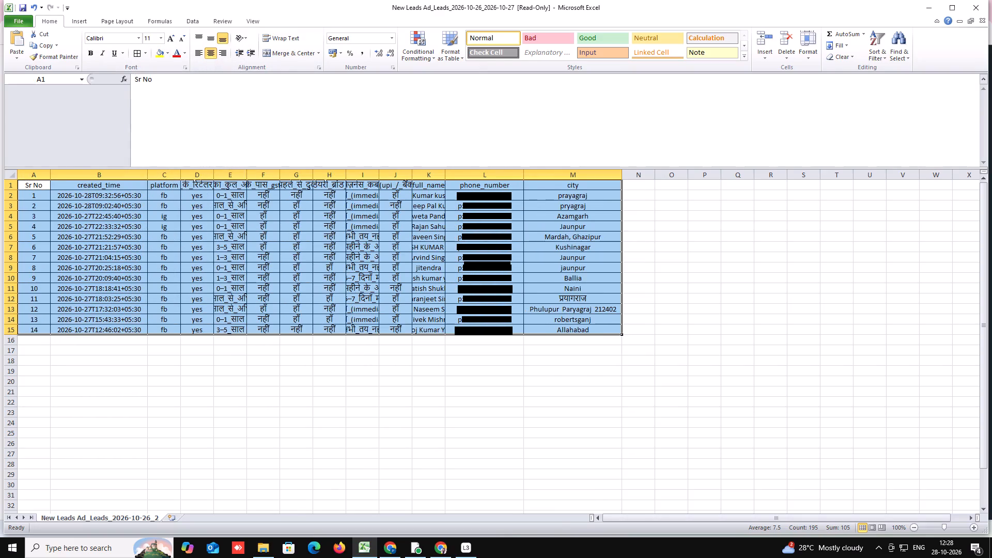
Widen column E so the total-experience answers fit.
left_click_drag(245, 176, 270, 180)
left_click_drag(270, 174, 273, 174)
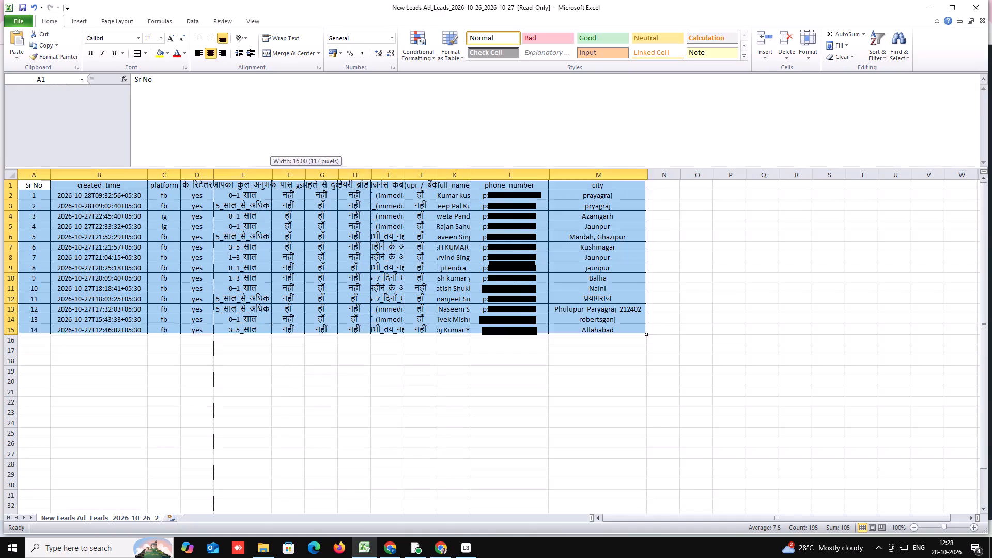
left_click_drag(273, 174, 298, 176)
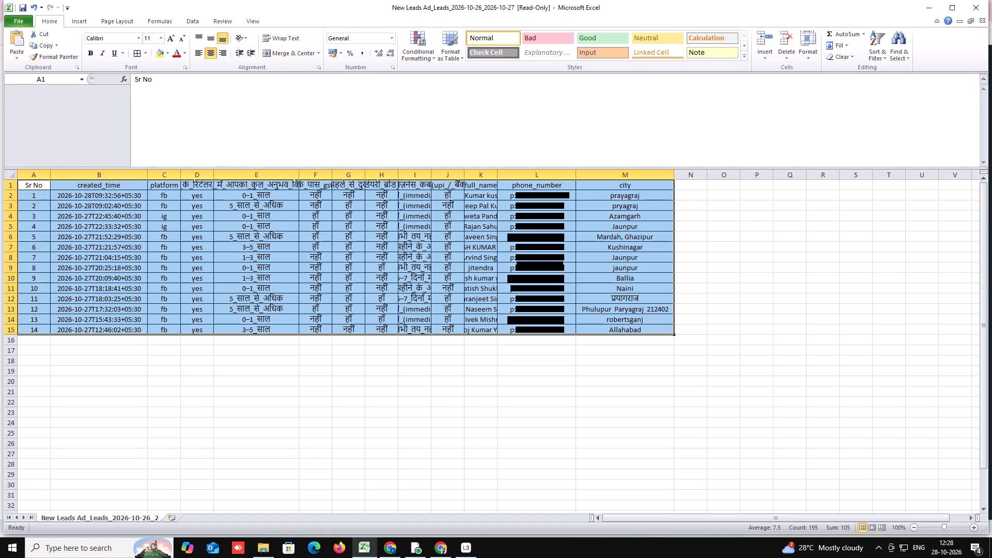
left_click(182, 416)
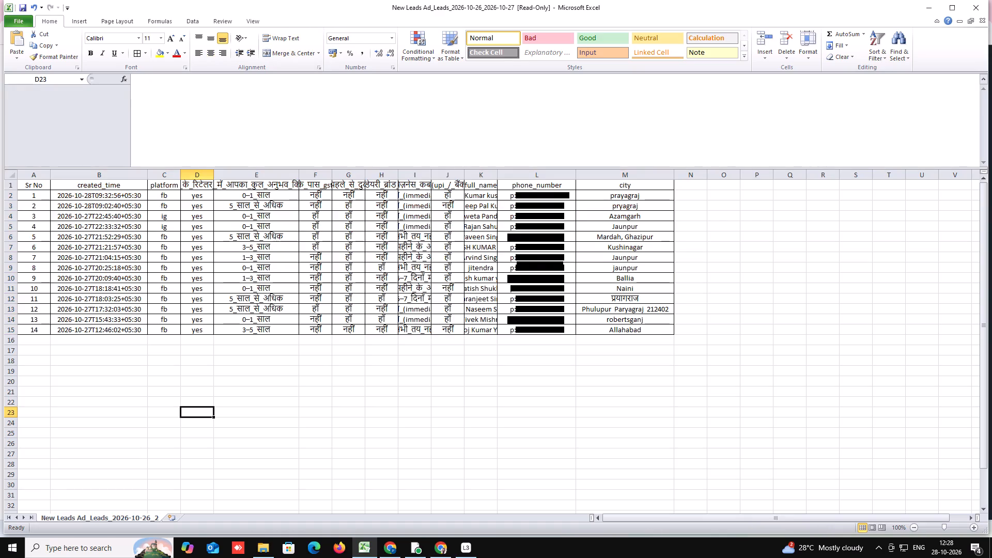
Save the file to Downloads as an Excel Workbook named Parag _Retailer Leads_other cities_28th Oct 26 and close it.
left_click(22, 17)
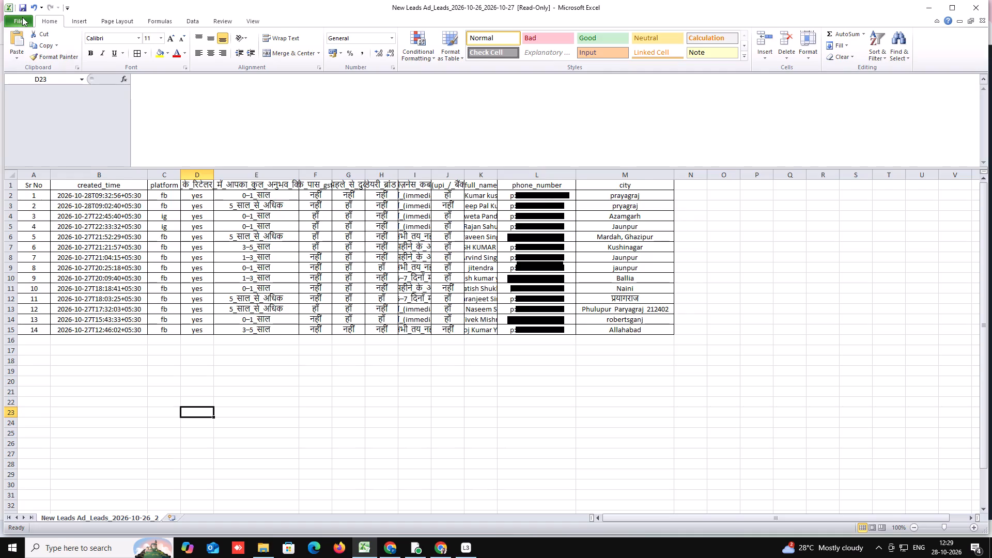
left_click(35, 49)
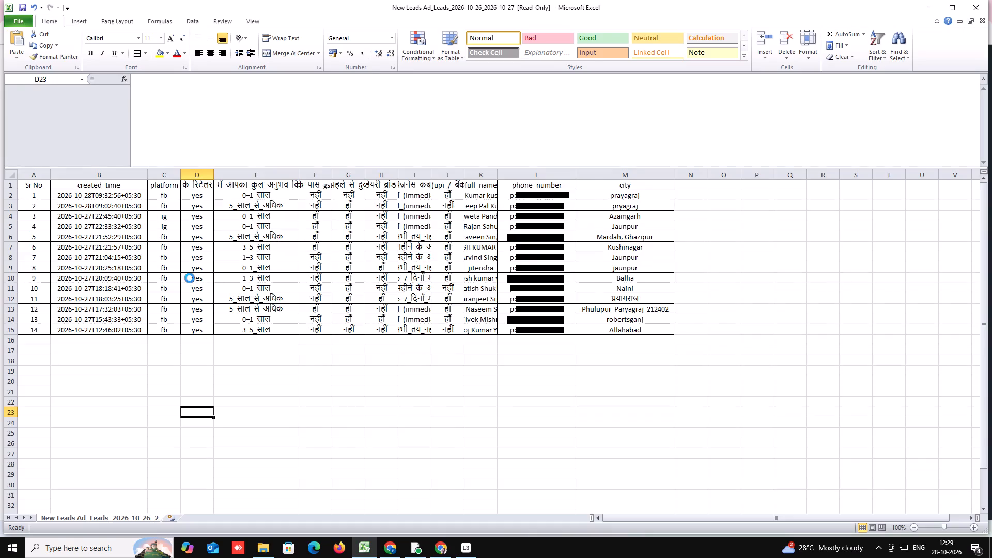
left_click(60, 213)
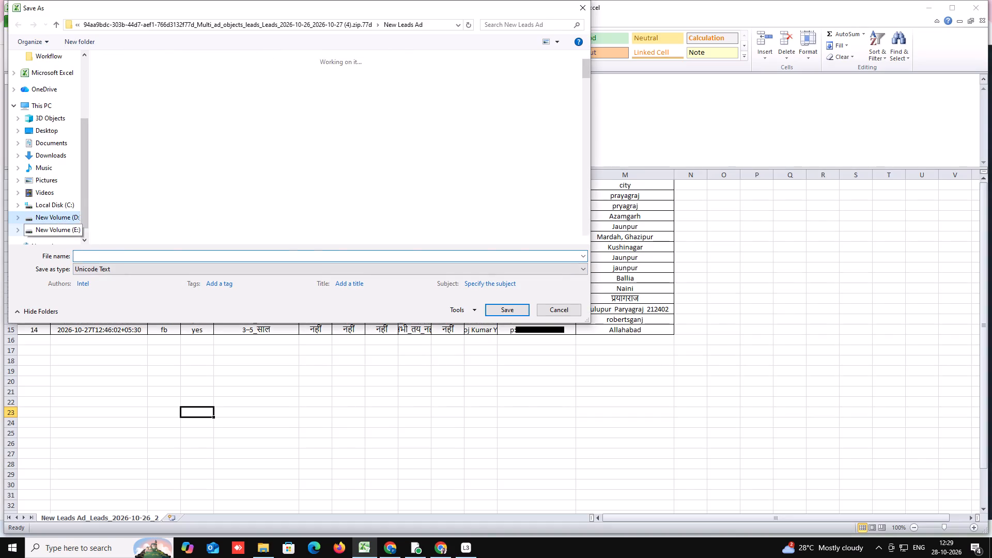
left_click(48, 156)
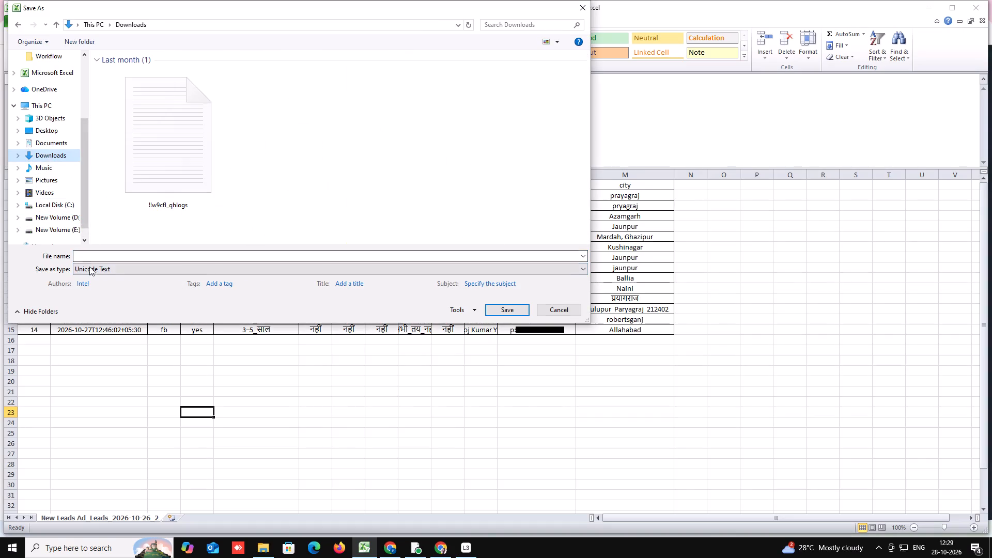
left_click(91, 269)
left_click(94, 276)
left_click(102, 256)
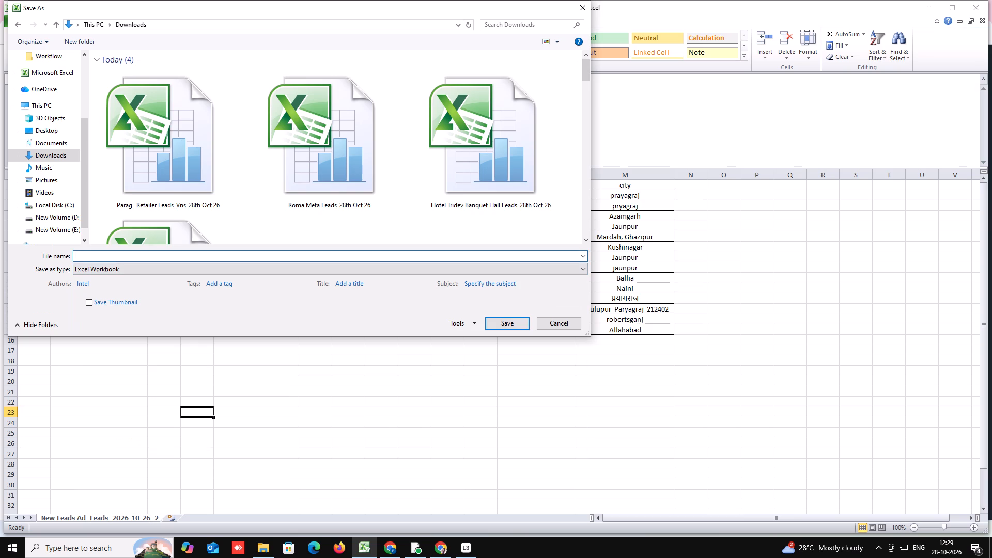
type("Parag")
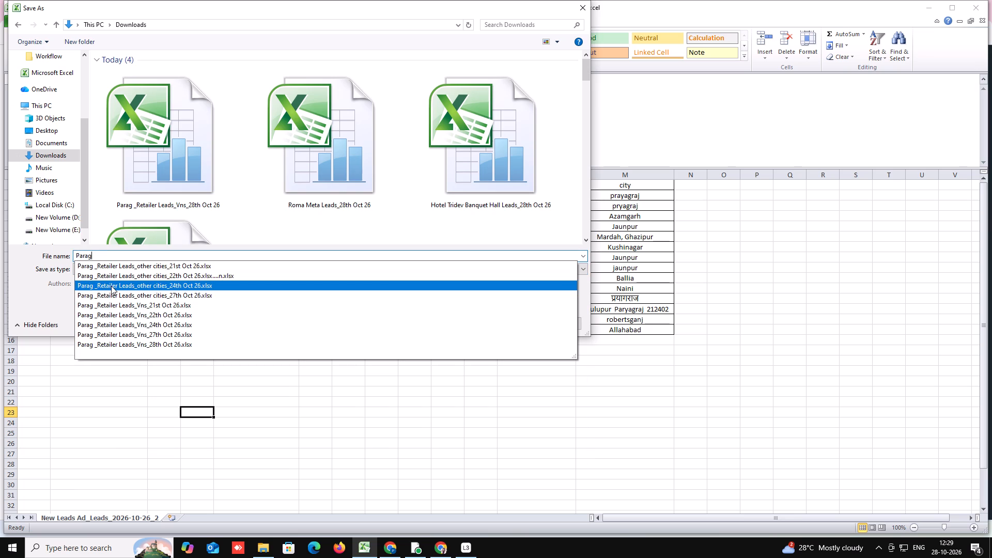
left_click(164, 292)
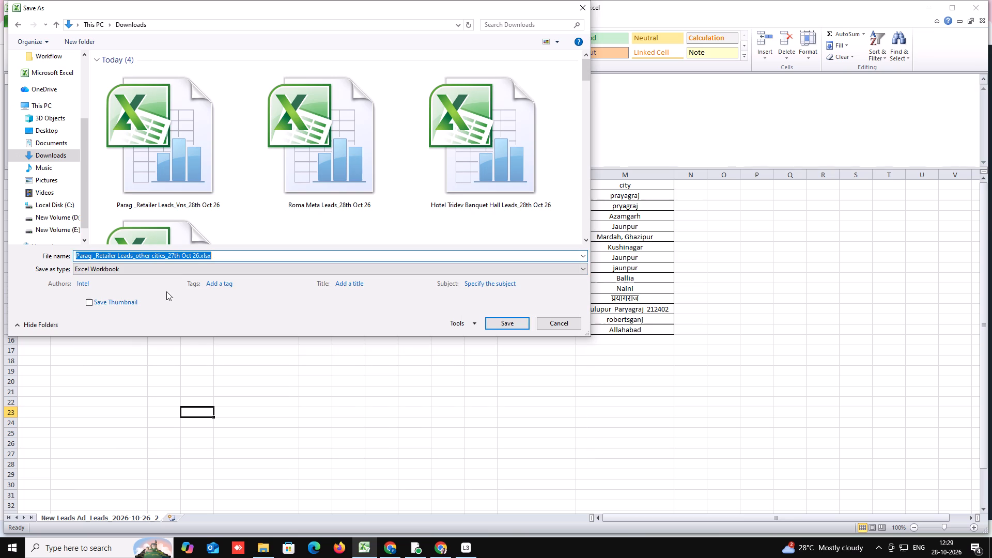
left_click(173, 253)
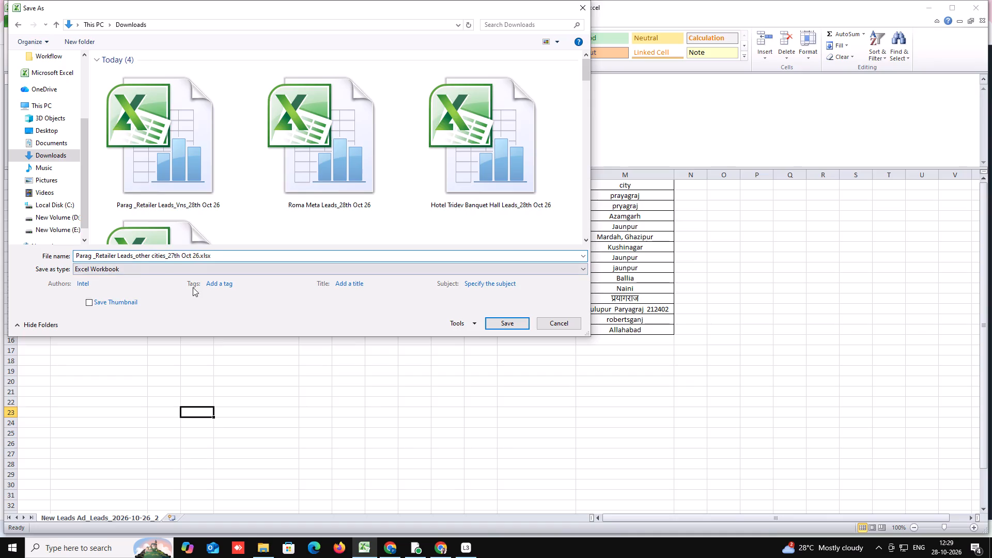
key("BackSpace")
key("8")
left_click(497, 322)
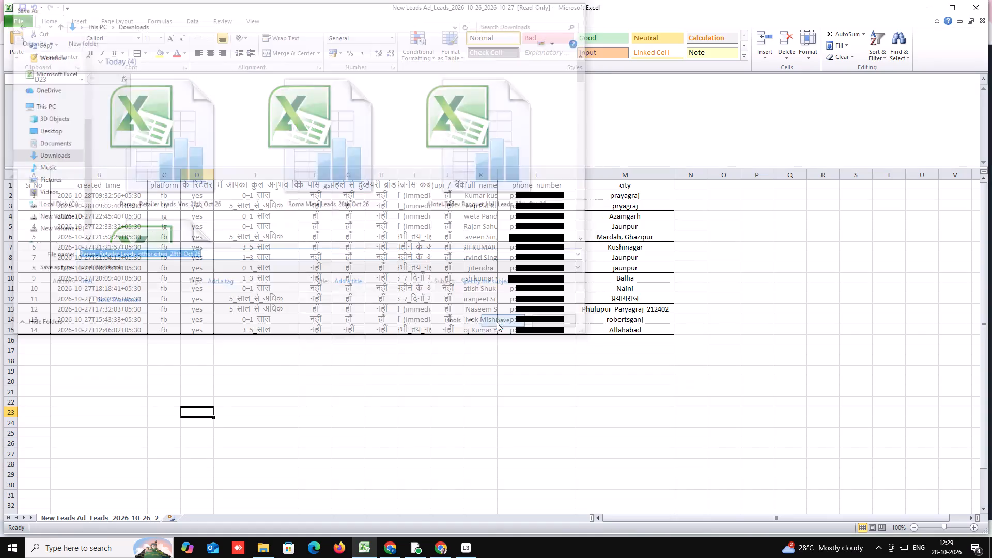
left_click(977, 7)
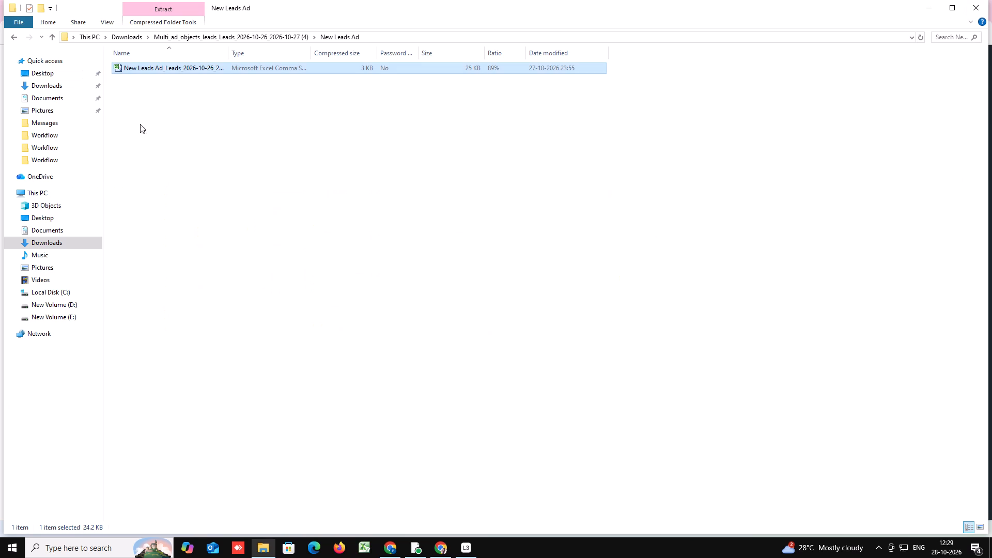
Open the Downloads folder in File Explorer.
left_click(68, 79)
left_click(63, 88)
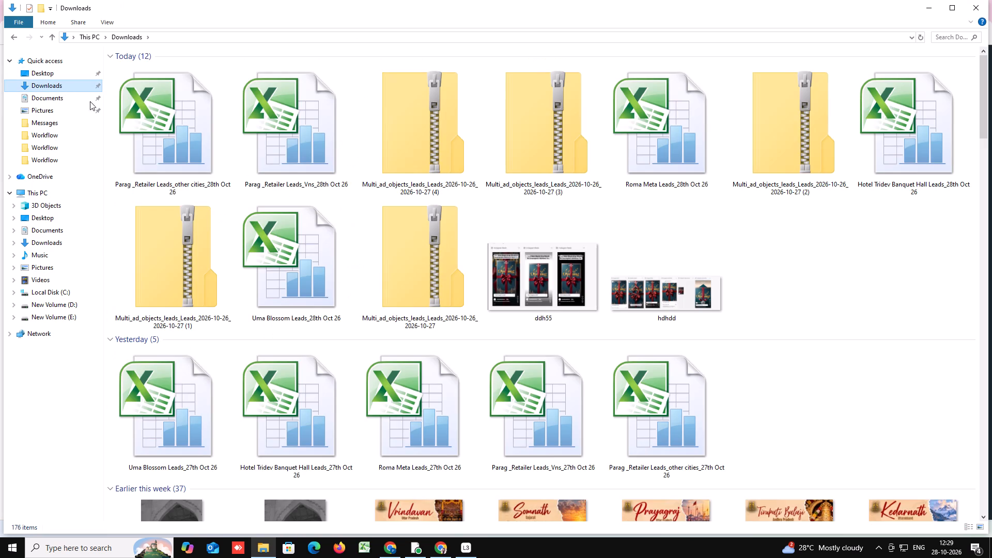
Open the Parag _Retailer Leads_other cities_28th Oct 26 and Parag _Retailer Leads_Vns_28th Oct 26 workbooks from Downloads.
double_click(185, 146)
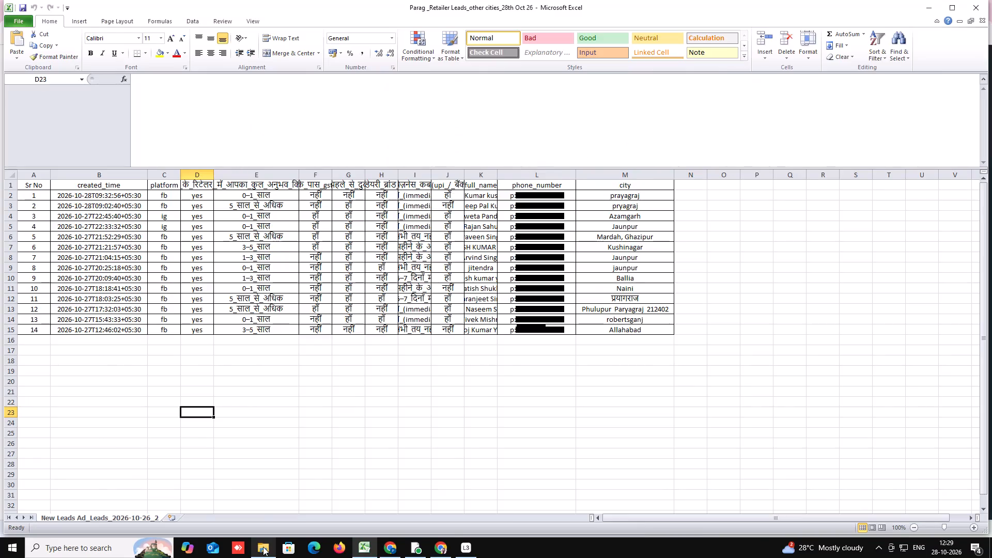
left_click(263, 547)
double_click(292, 176)
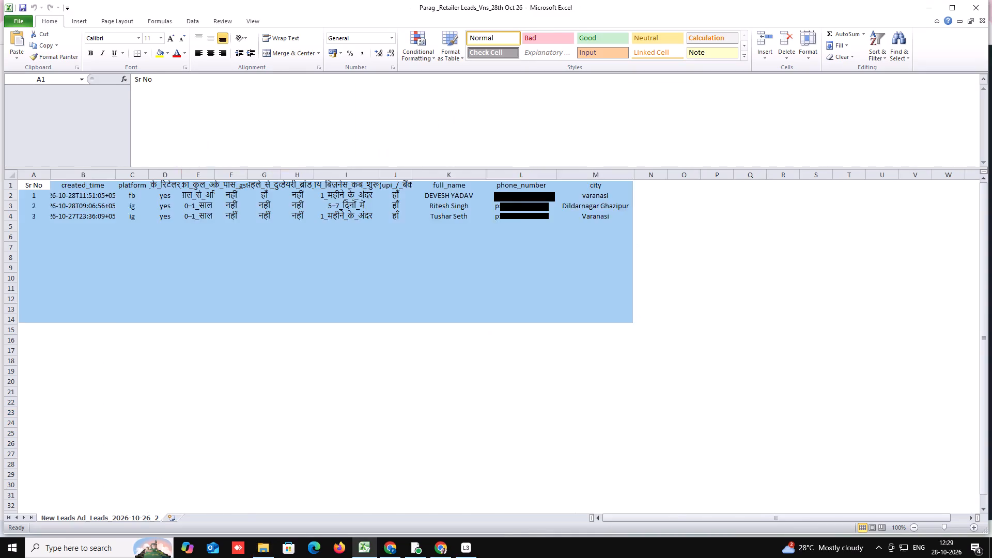
left_click(260, 261)
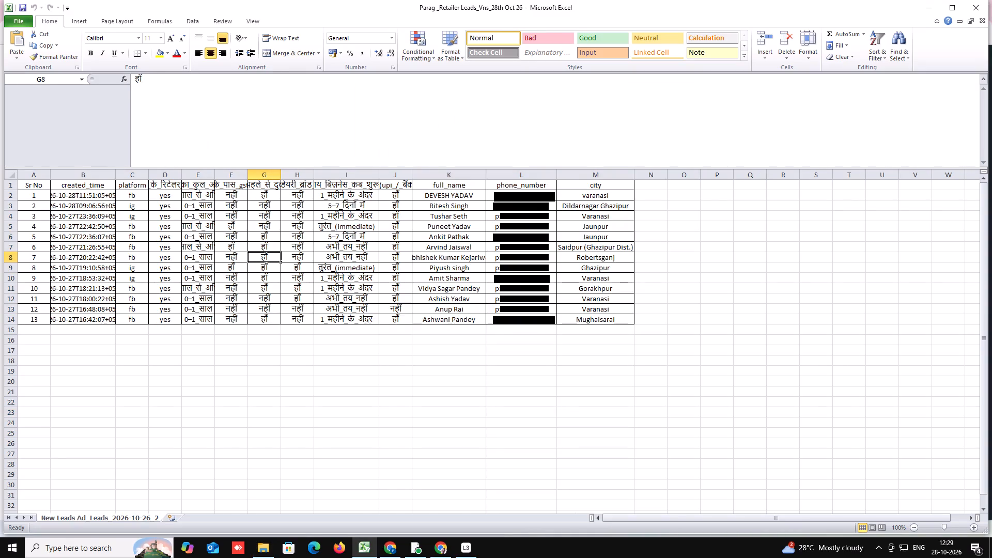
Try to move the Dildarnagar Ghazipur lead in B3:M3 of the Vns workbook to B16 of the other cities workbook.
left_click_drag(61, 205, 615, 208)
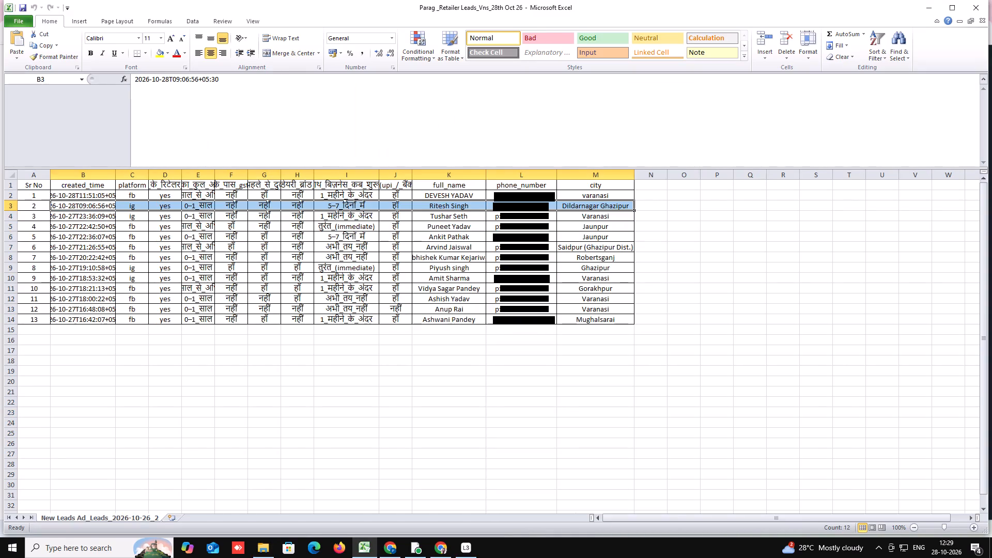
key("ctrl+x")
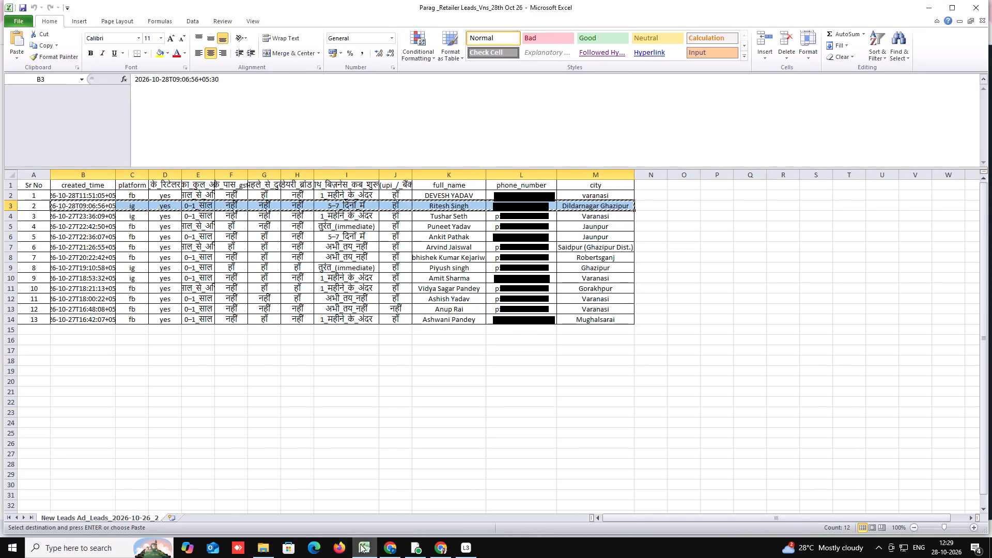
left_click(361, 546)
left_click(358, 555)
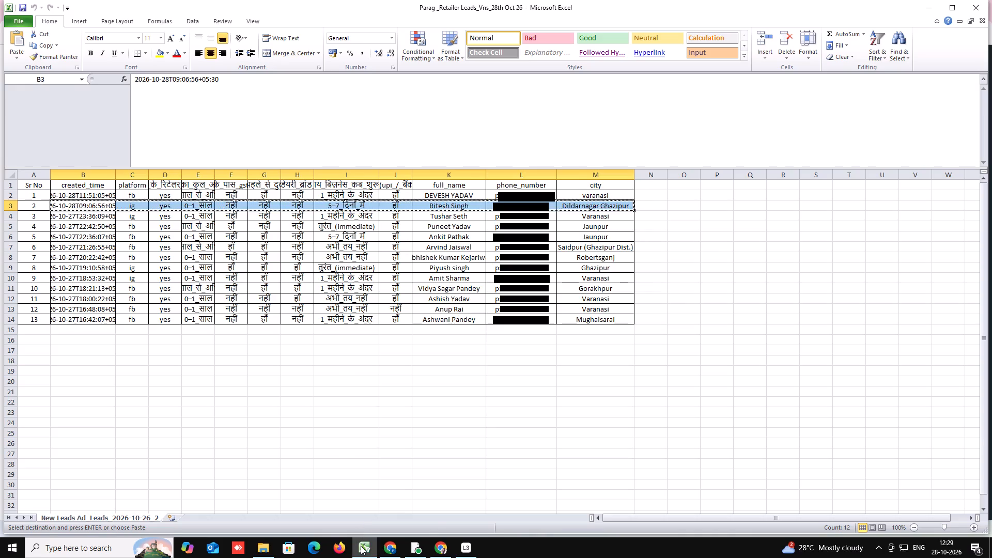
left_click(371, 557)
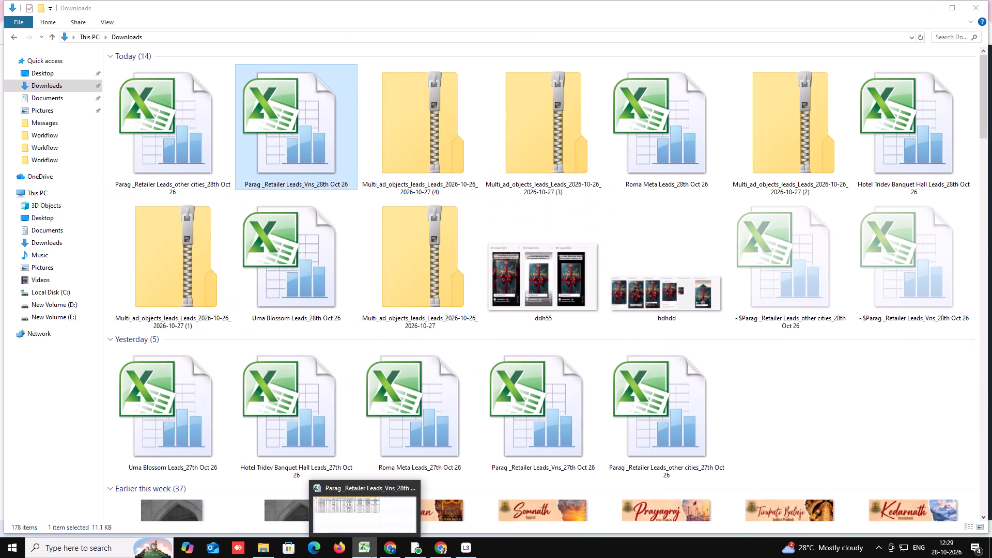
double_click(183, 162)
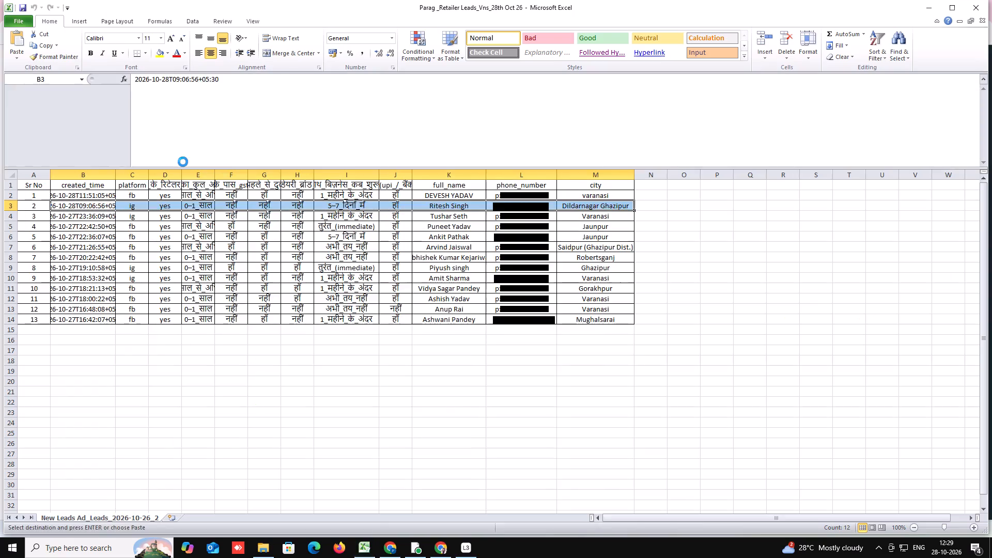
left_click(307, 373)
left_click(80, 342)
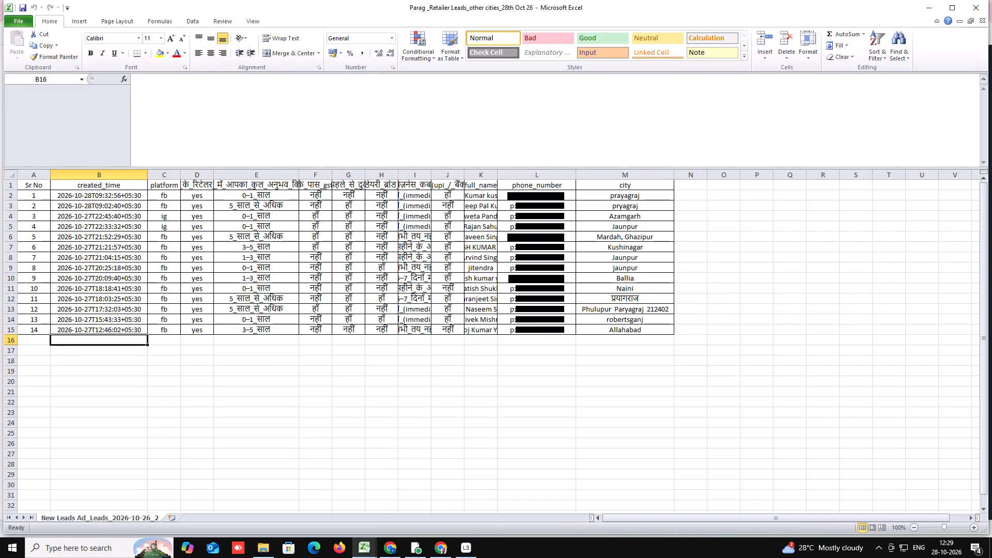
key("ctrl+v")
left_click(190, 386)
Cut the Dildarnagar Ghazipur lead B3:M3 from the Vns workbook and paste it at B16 in the other cities workbook.
left_click(363, 544)
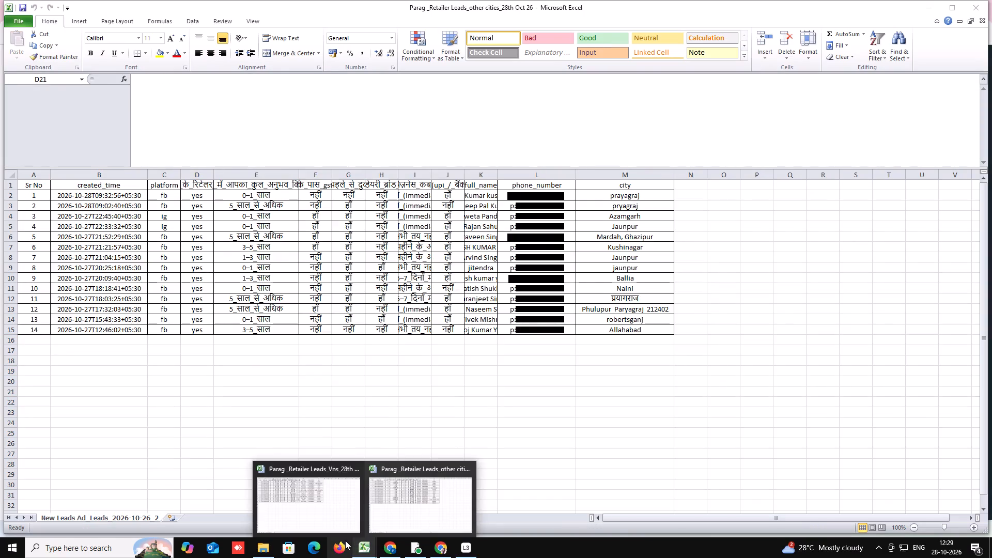
left_click(336, 505)
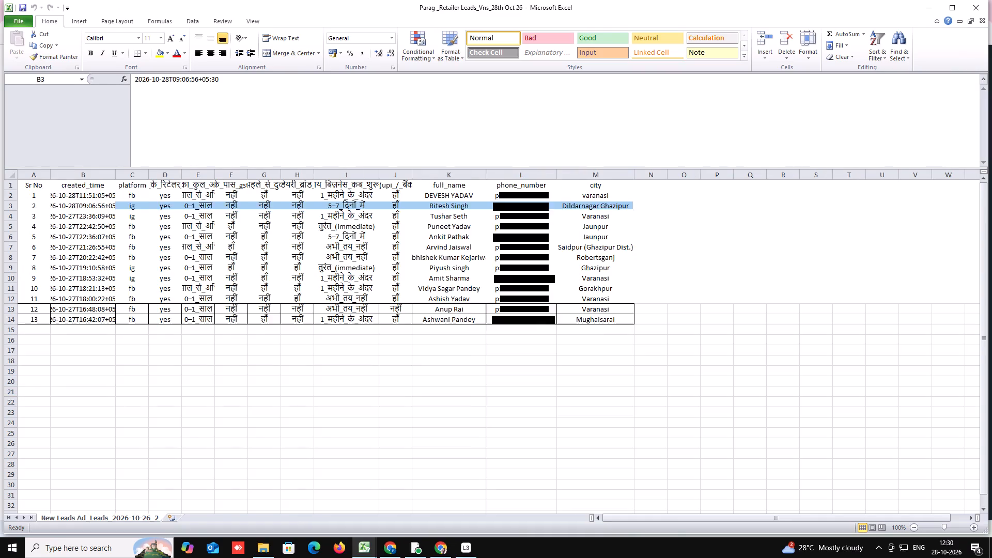
key("ctrl+x")
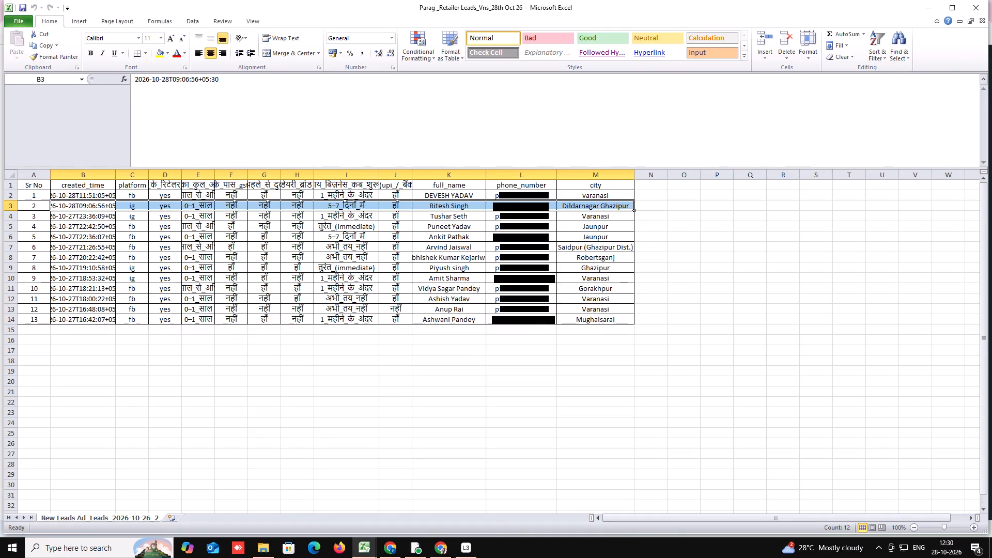
left_click(364, 547)
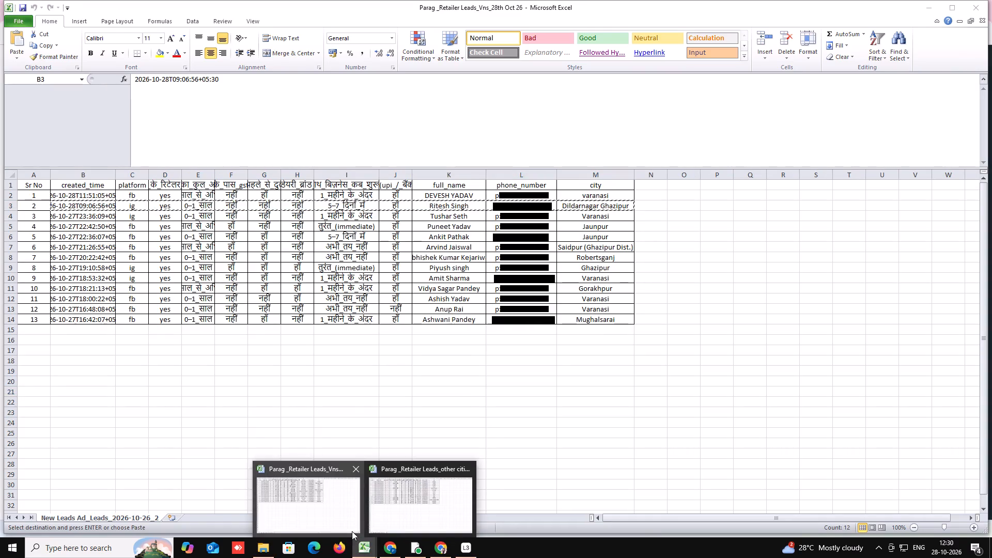
left_click(333, 512)
left_click(359, 547)
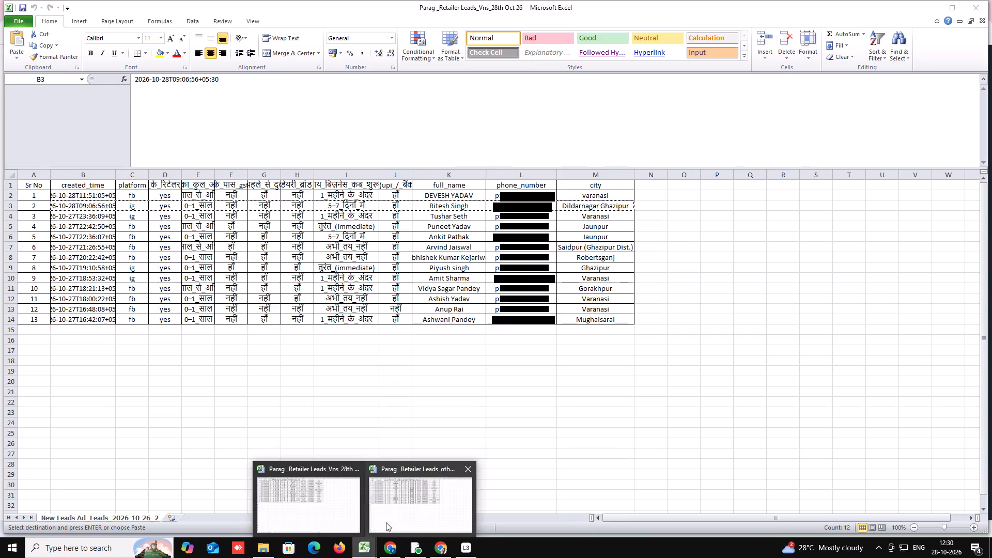
left_click(415, 501)
left_click(69, 338)
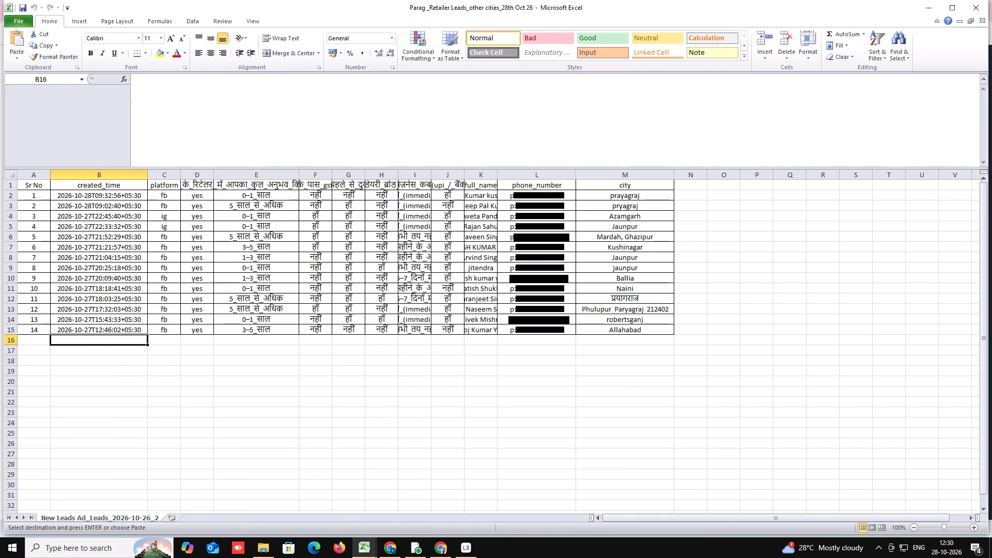
key("ctrl+v")
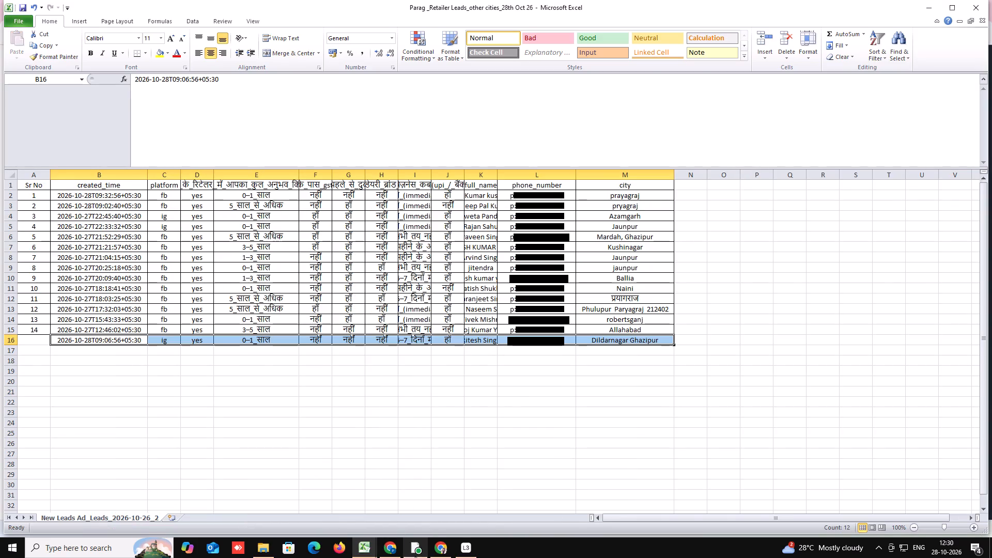
Move the Jaunpur, Saidpur, Robertsganj and Ghazipur leads in B5:M9 of the Vns workbook to B17 in the other cities workbook.
left_click(373, 544)
left_click(340, 508)
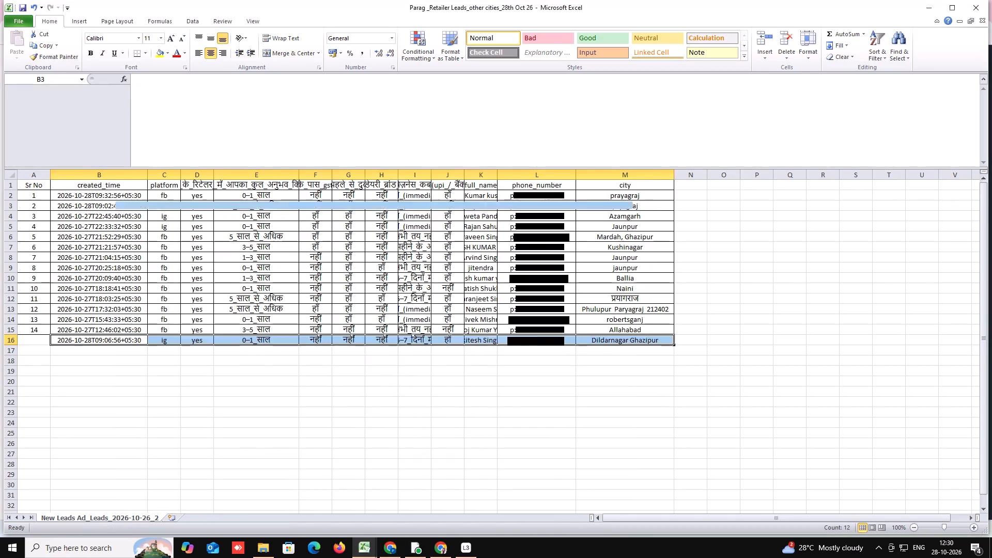
left_click(296, 309)
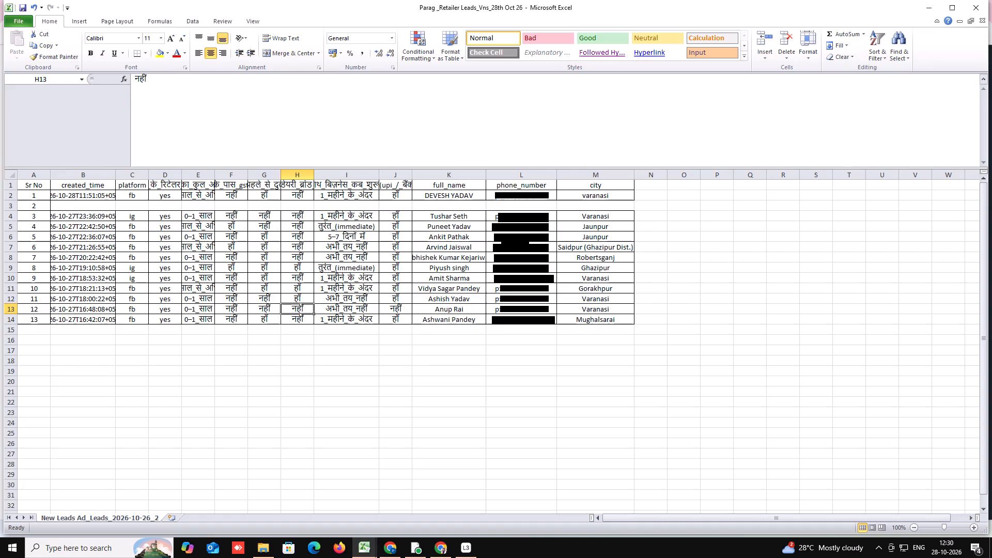
left_click_drag(65, 225, 621, 238)
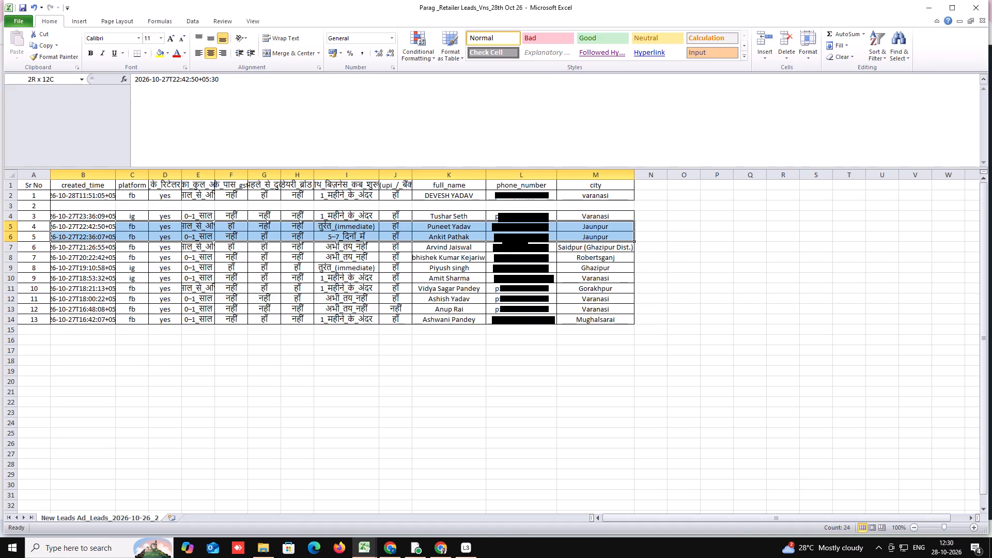
left_click_drag(621, 238, 628, 267)
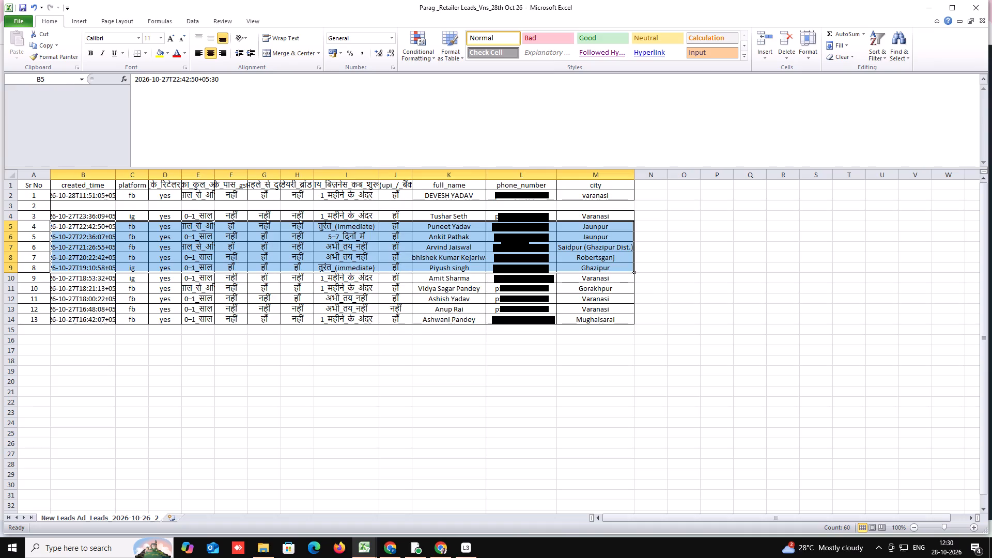
key("ctrl+x")
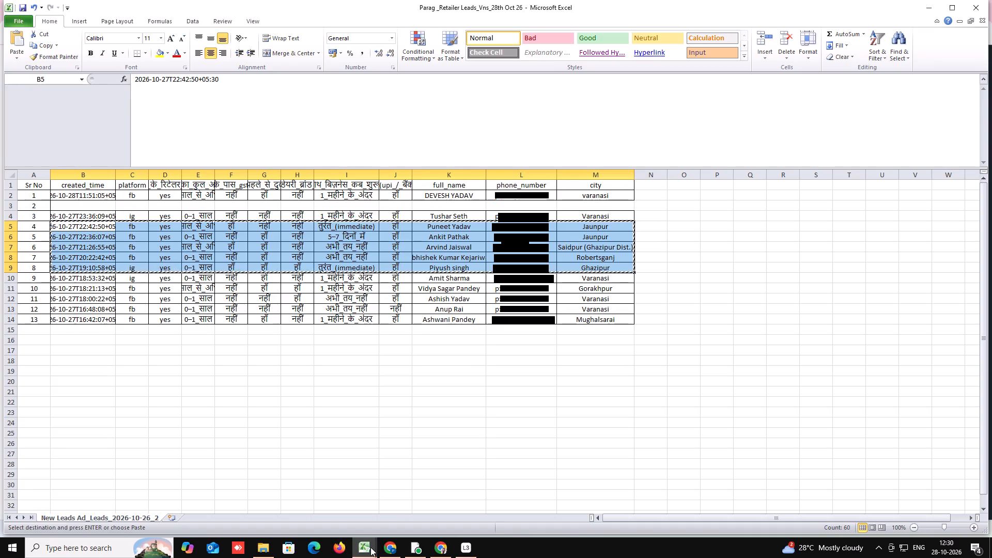
left_click(404, 495)
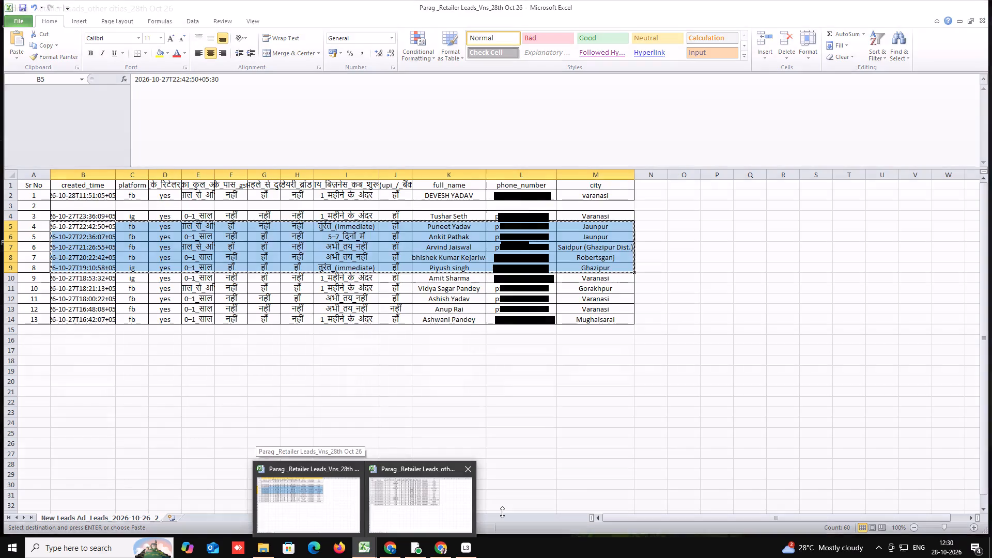
left_click(65, 350)
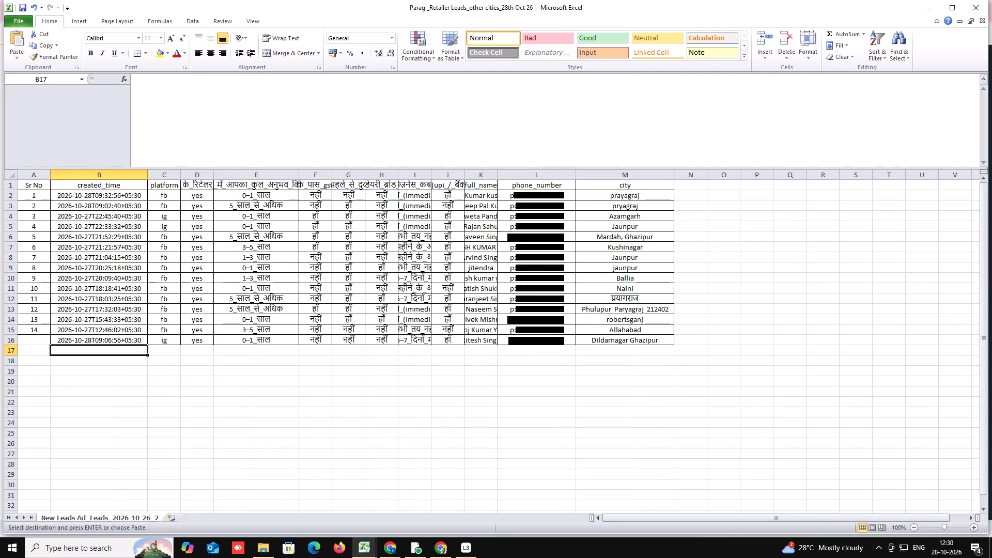
key("ctrl+v")
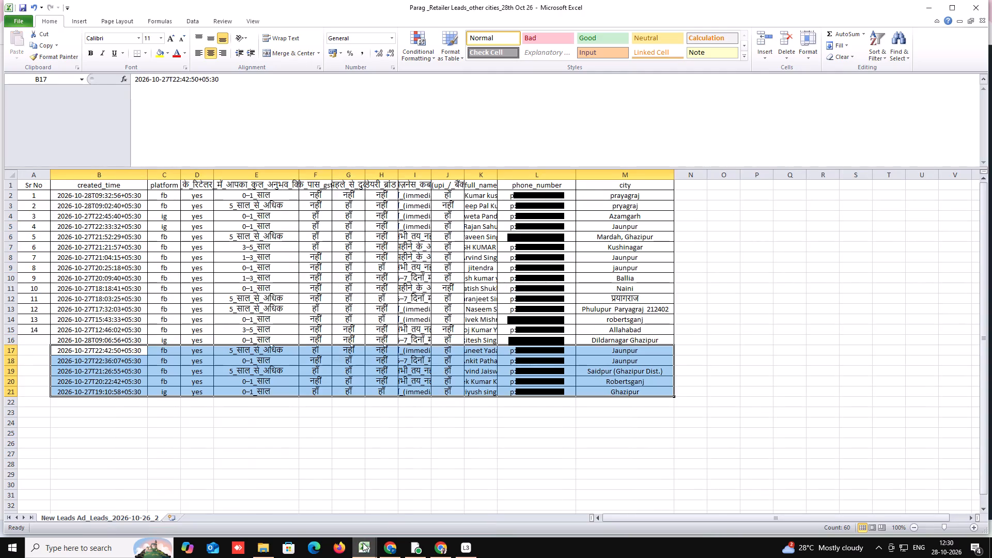
Move the Gorakhpur lead in B11:M11 of the Vns workbook to B22 in the other cities workbook.
left_click(363, 542)
left_click(320, 515)
left_click(303, 296)
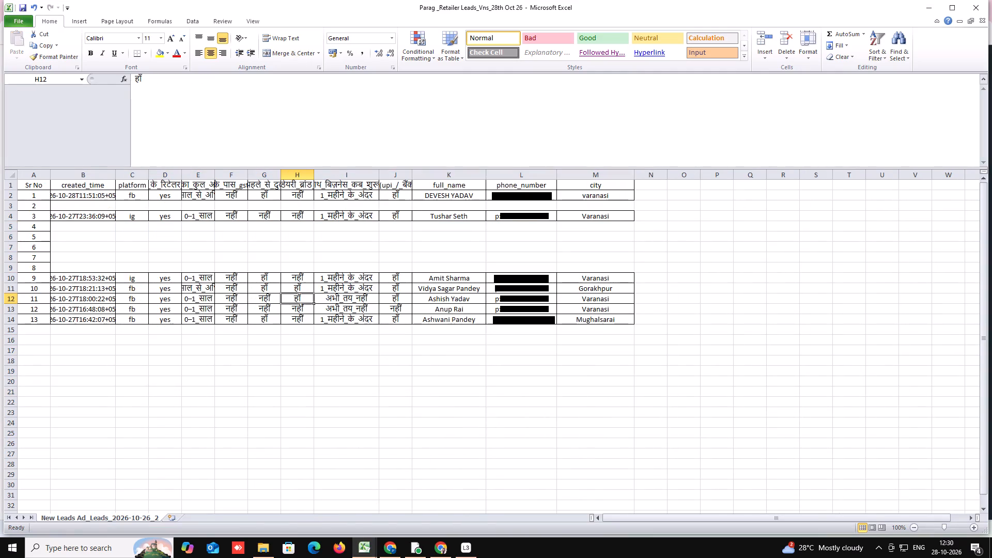
left_click_drag(72, 289, 590, 286)
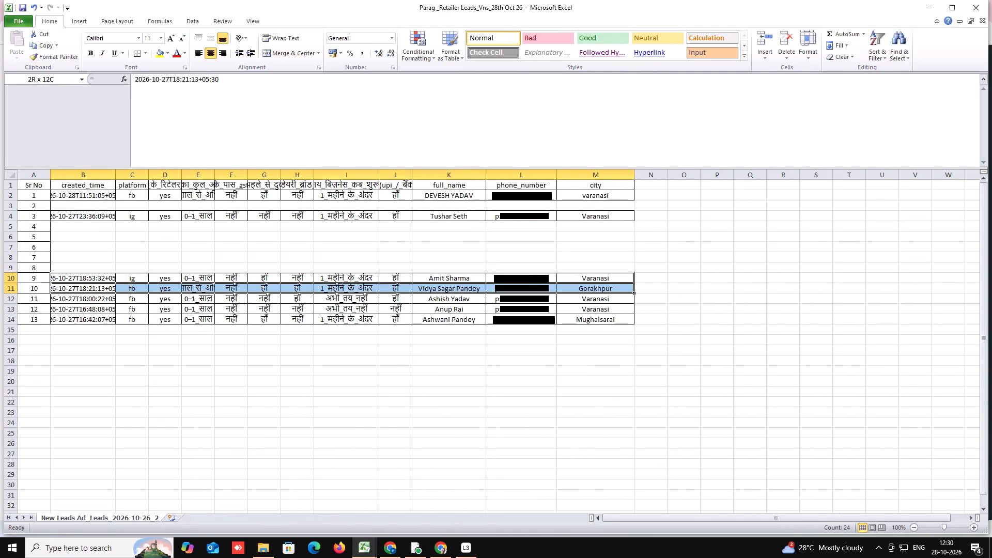
left_click_drag(590, 286, 596, 290)
key("ctrl+x")
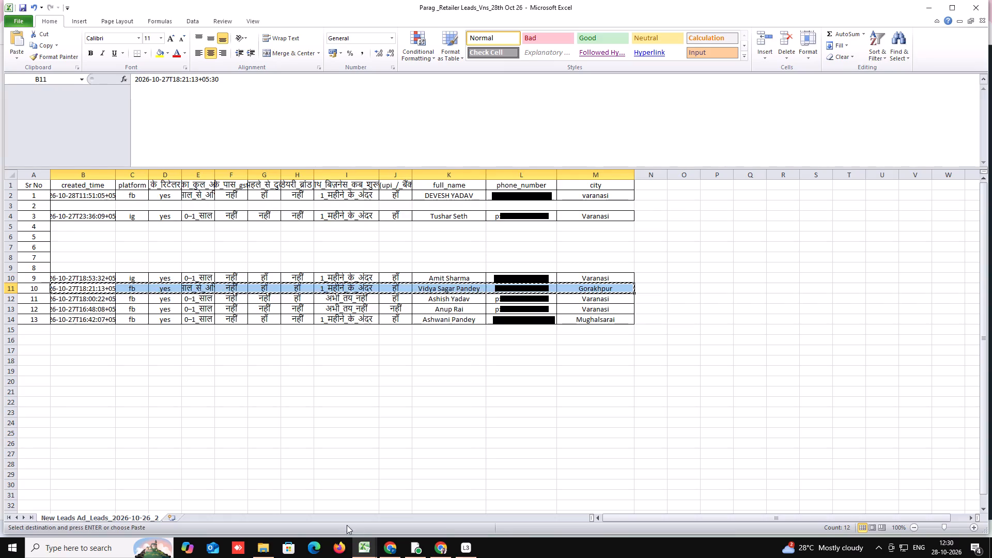
left_click(364, 544)
left_click(408, 505)
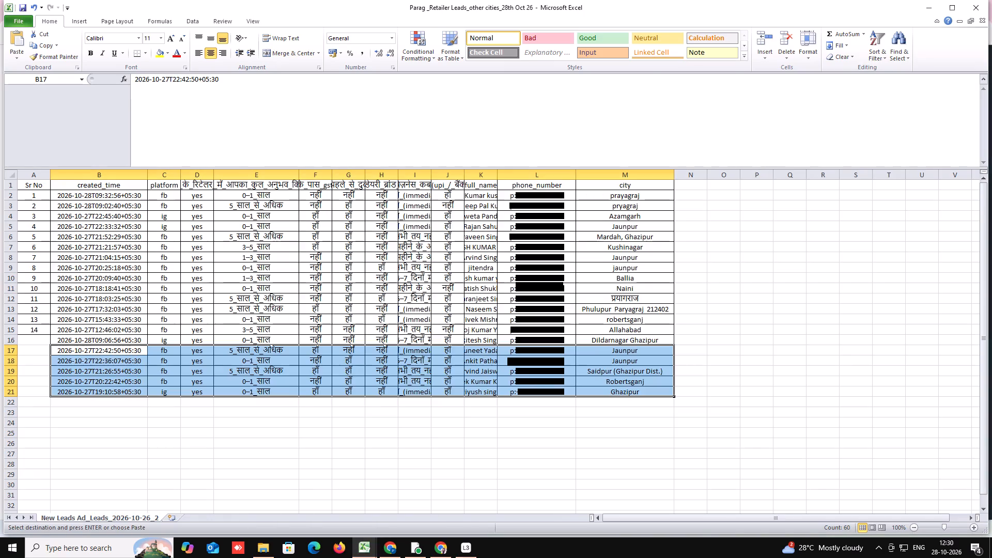
left_click(79, 401)
key("ctrl+v")
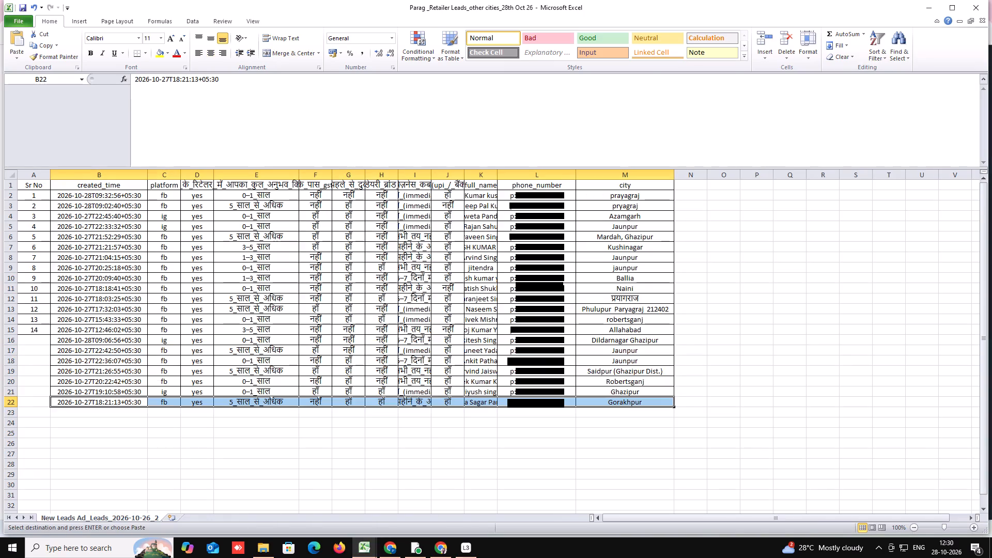
Delete the entire emptied row 3 in the Vns workbook.
left_click(365, 542)
left_click(329, 510)
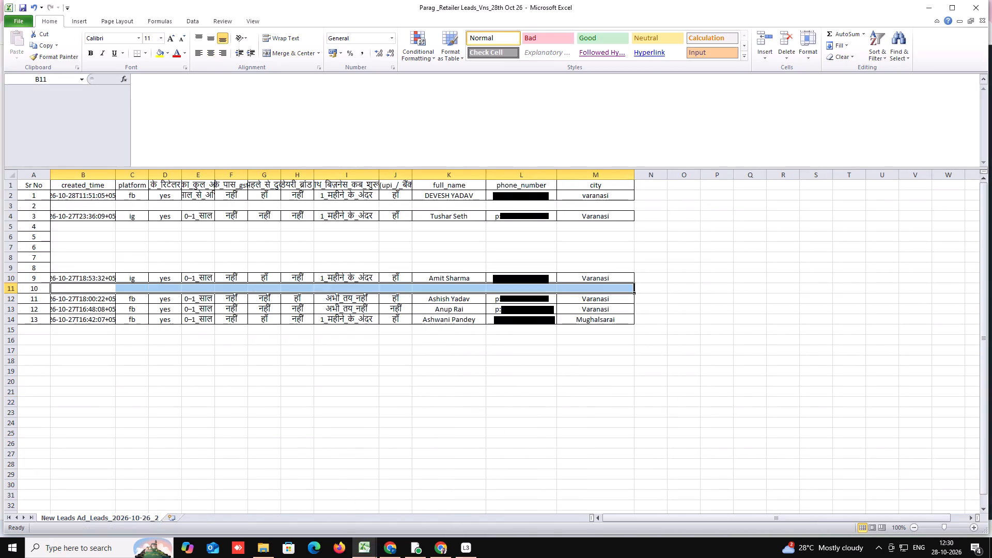
left_click(289, 391)
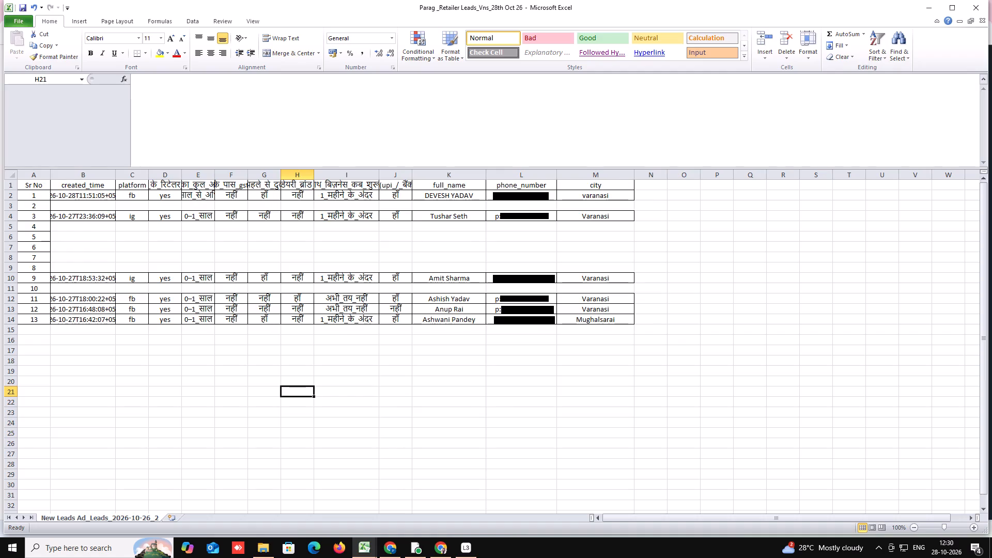
left_click(137, 202)
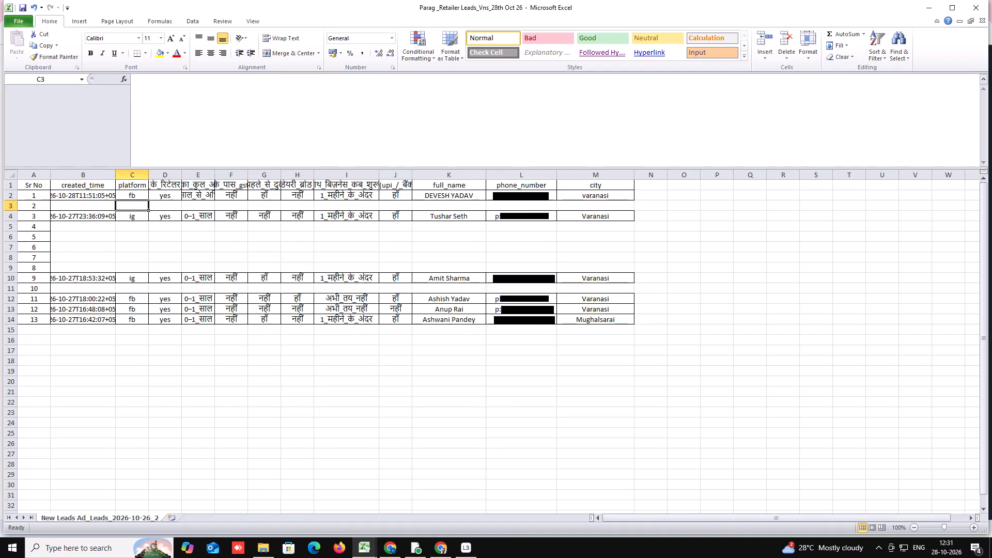
right_click(136, 206)
left_click(171, 283)
left_click(156, 283)
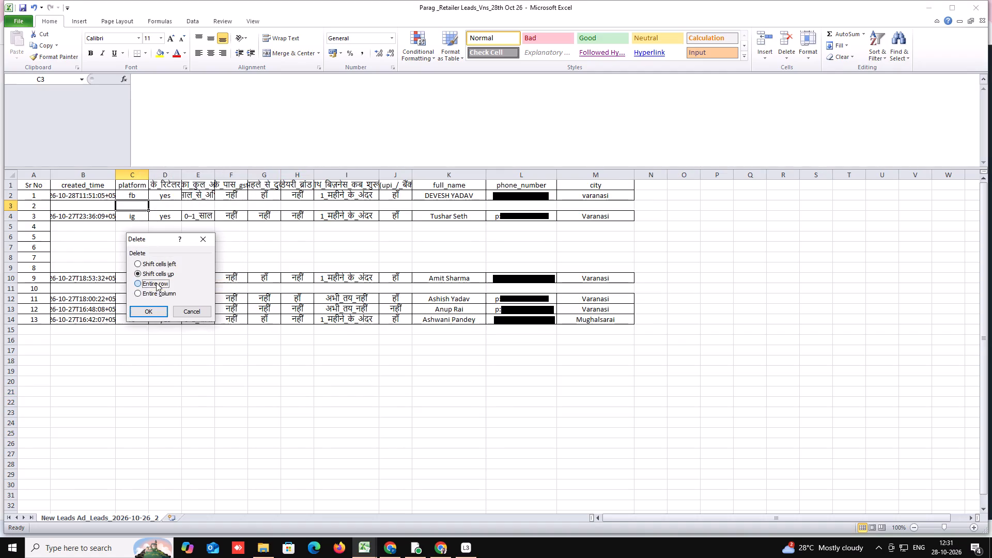
left_click(148, 304)
left_click(173, 405)
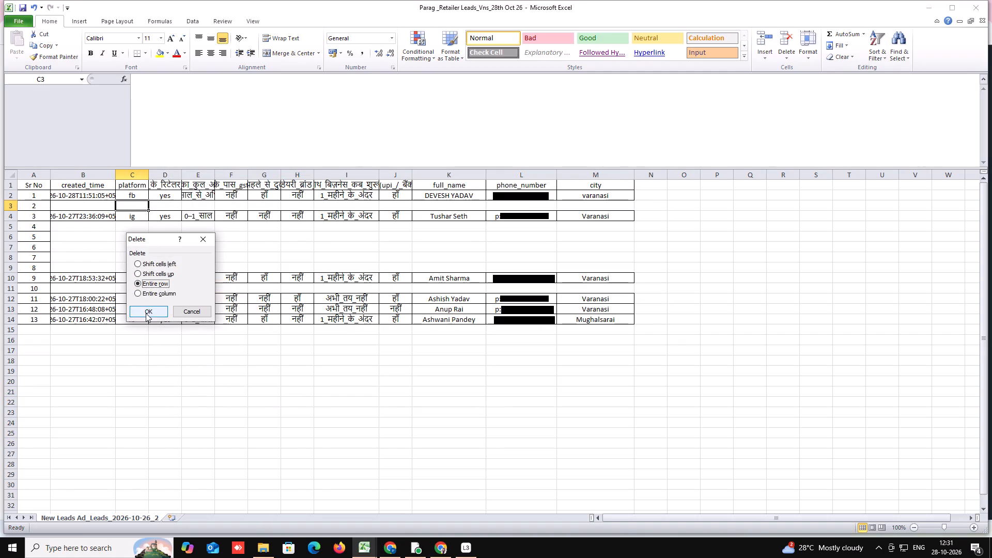
Delete the entire emptied rows numbered 2, 4 to 8 and 10 in the Sr No column of the Vns workbook.
left_click(146, 313)
left_click(189, 395)
left_click_drag(129, 215, 141, 256)
right_click(132, 233)
left_click(165, 311)
left_click(153, 311)
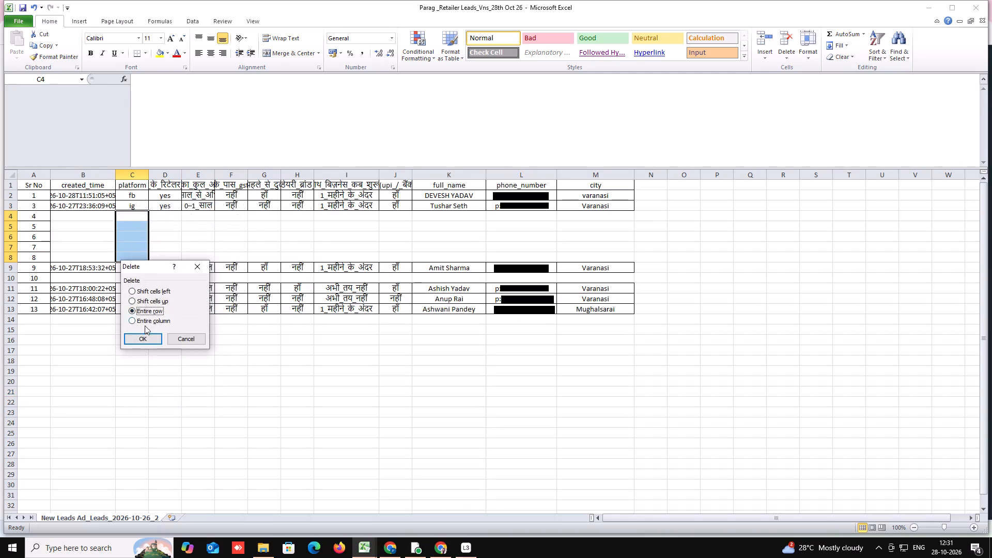
left_click(143, 338)
left_click_drag(332, 443, 337, 444)
left_click(141, 228)
right_click(140, 227)
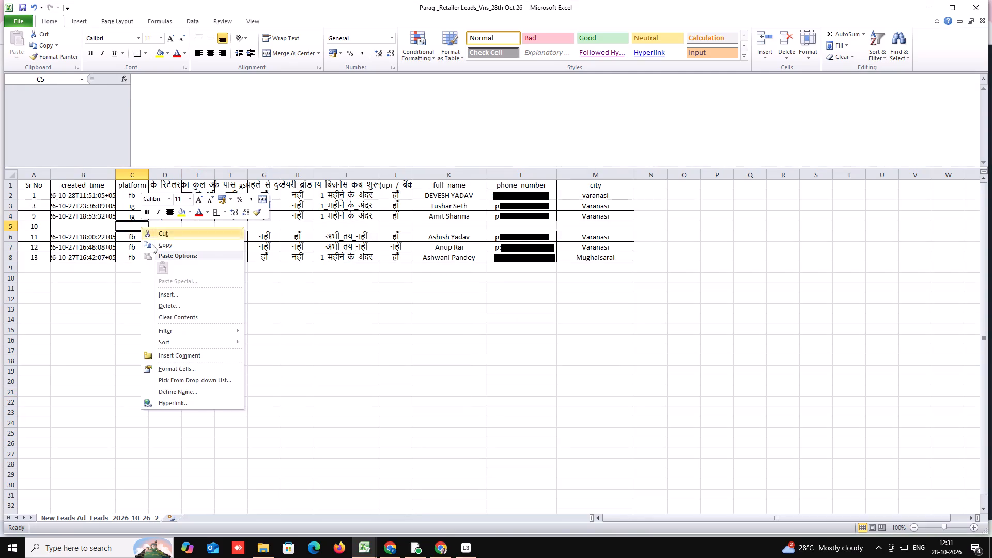
left_click(176, 304)
left_click(169, 304)
left_click(159, 333)
left_click_drag(411, 336, 420, 333)
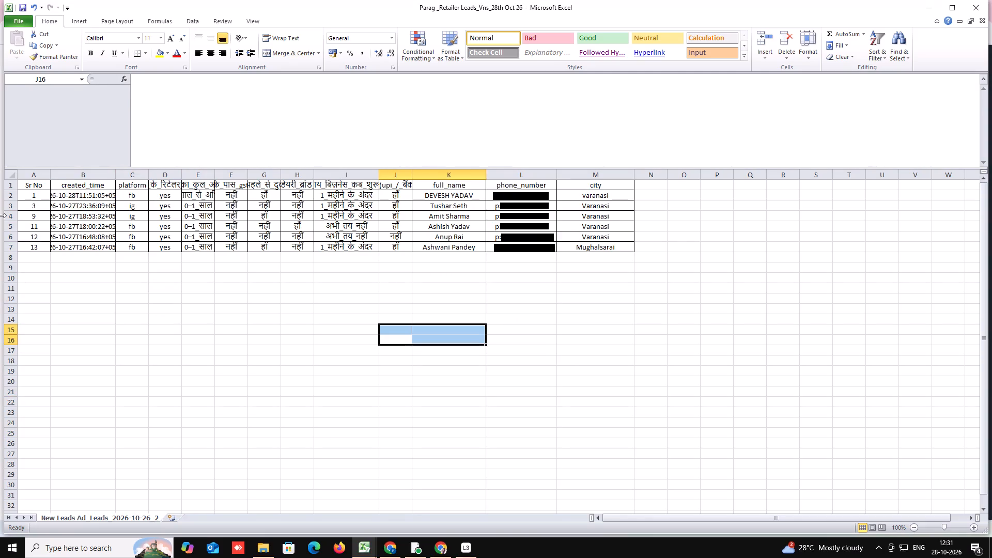
Renumber the Sr No column of the Vns workbook, entering 2 in A3 and 3 in A4, and extending the series to 6 in A7.
left_click(33, 204)
key("2")
left_click(53, 267)
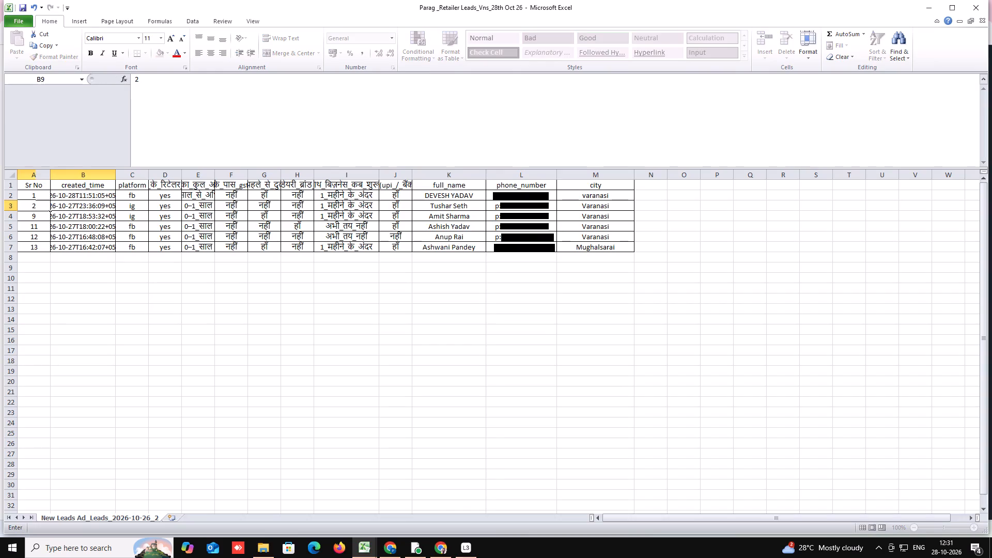
left_click(38, 216)
key("3")
left_click(38, 274)
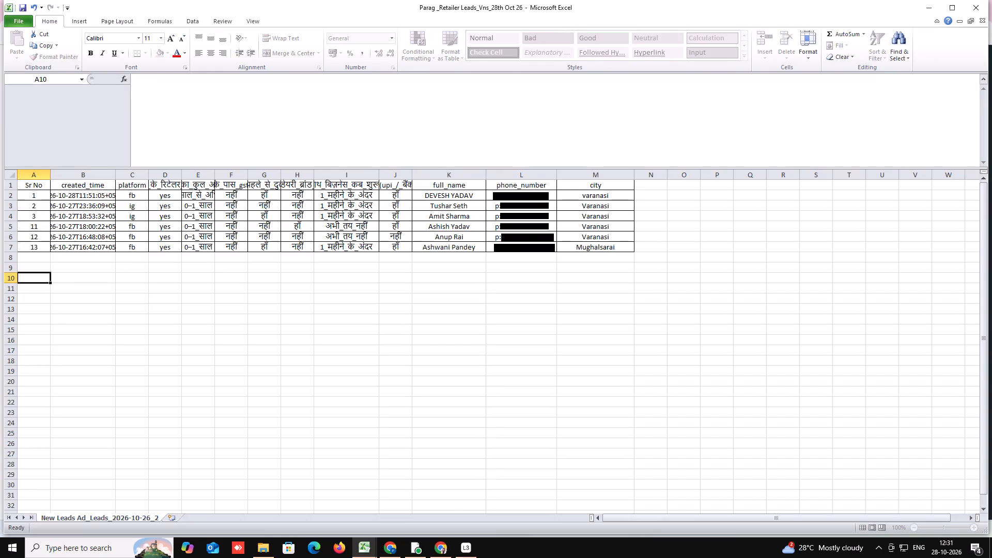
left_click_drag(31, 194, 41, 214)
left_click_drag(50, 220, 50, 225)
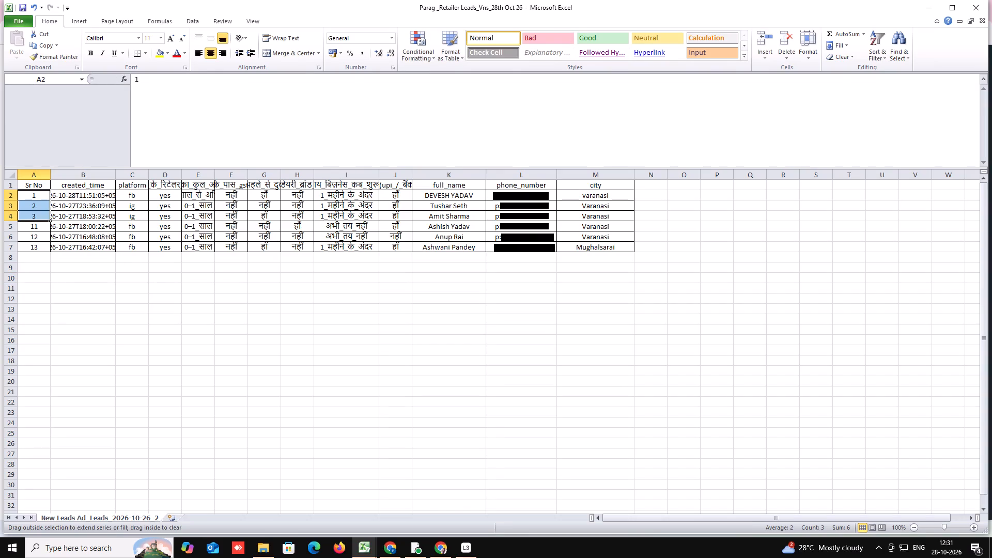
left_click_drag(50, 225, 51, 250)
left_click(87, 317)
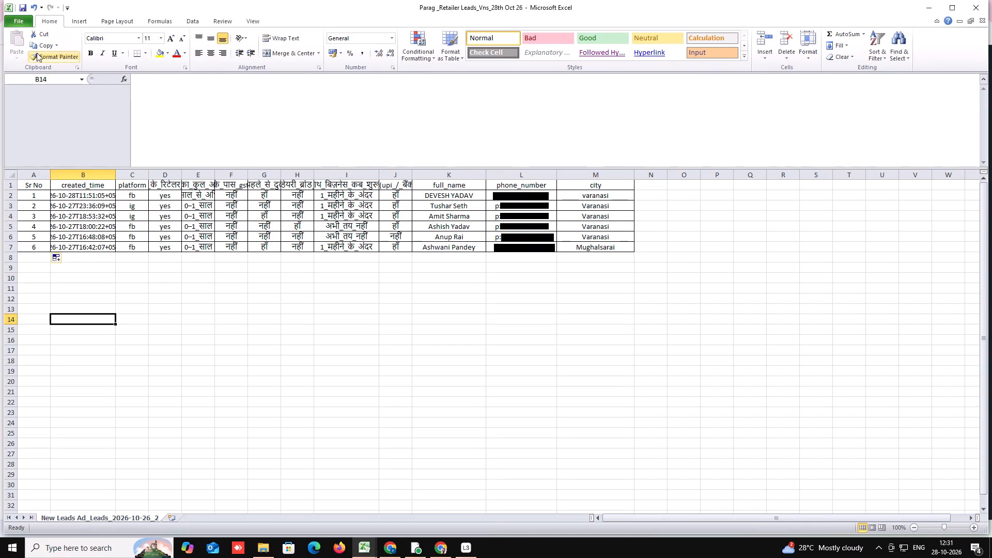
Save the Parag Retailer Leads Vns workbook and close it.
left_click(26, 20)
left_click(34, 41)
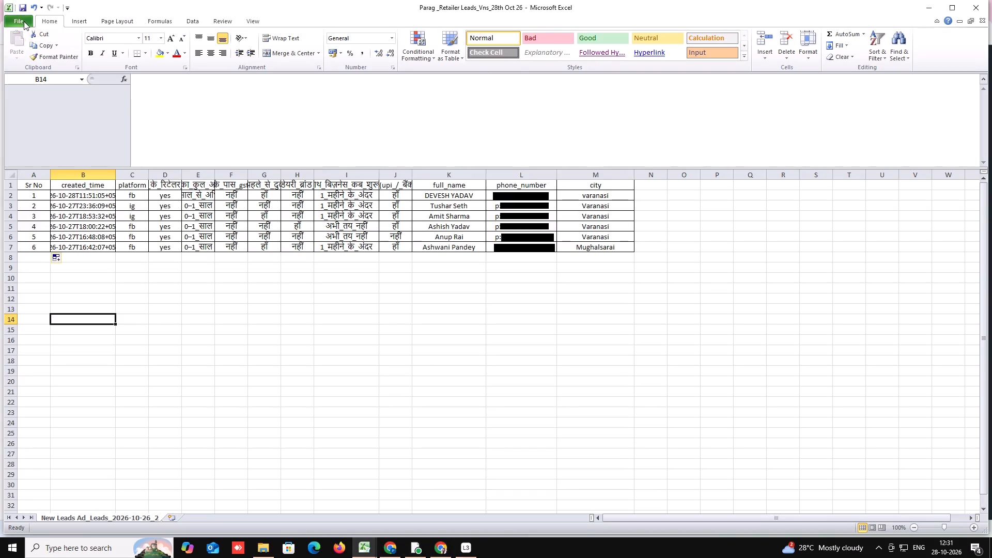
left_click(24, 21)
left_click(27, 34)
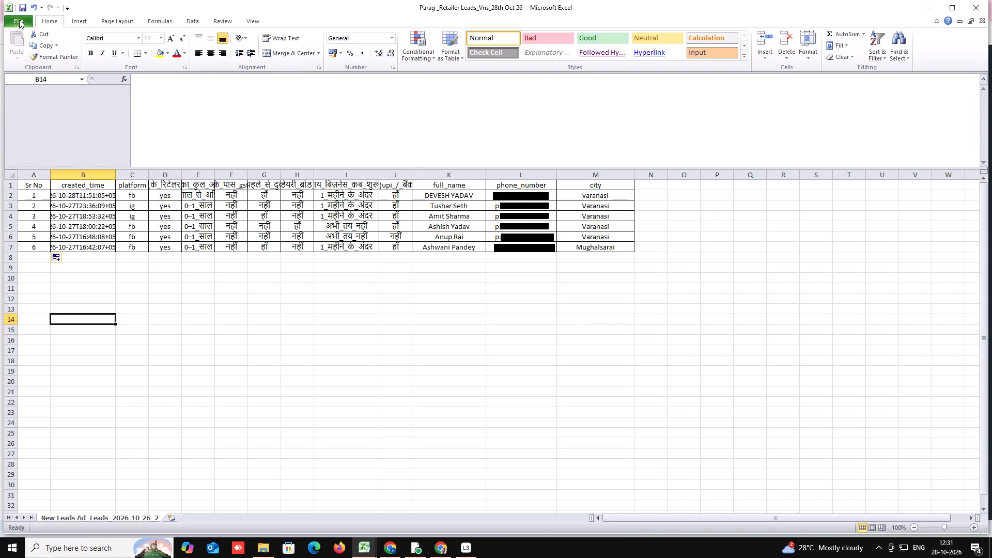
left_click(19, 20)
left_click(19, 42)
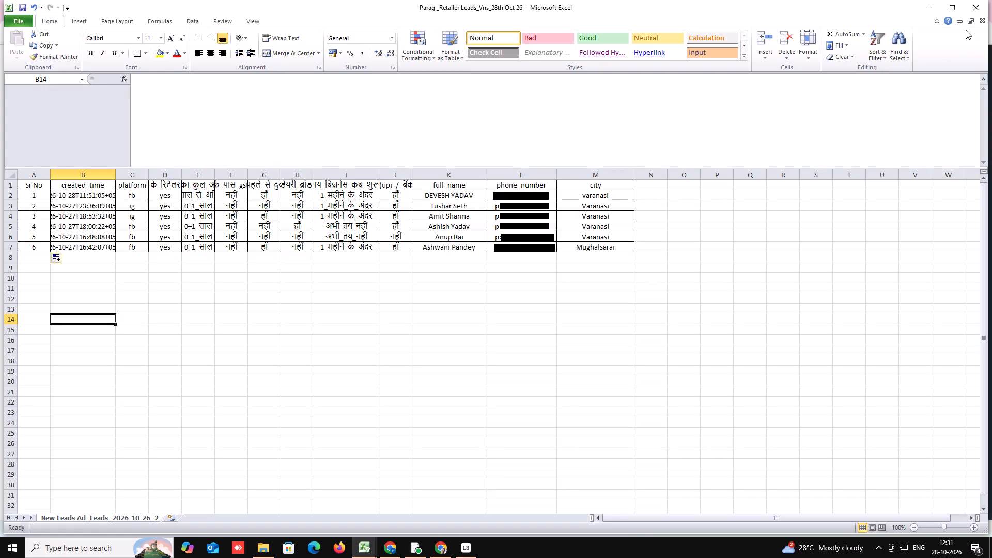
left_click(981, 8)
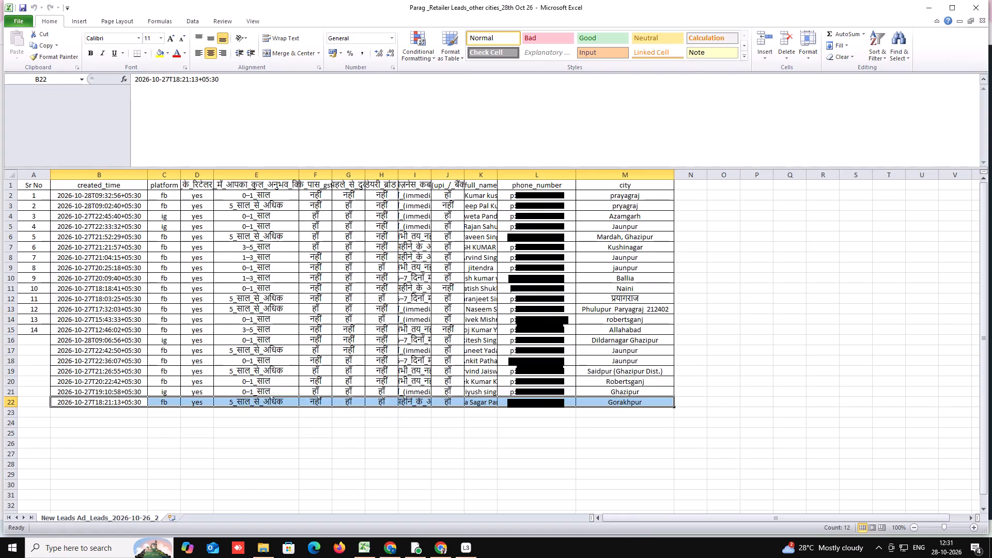
Extend the Sr No series in the other cities workbook from A2:A4 down to 21 in A22.
left_click_drag(34, 192, 40, 215)
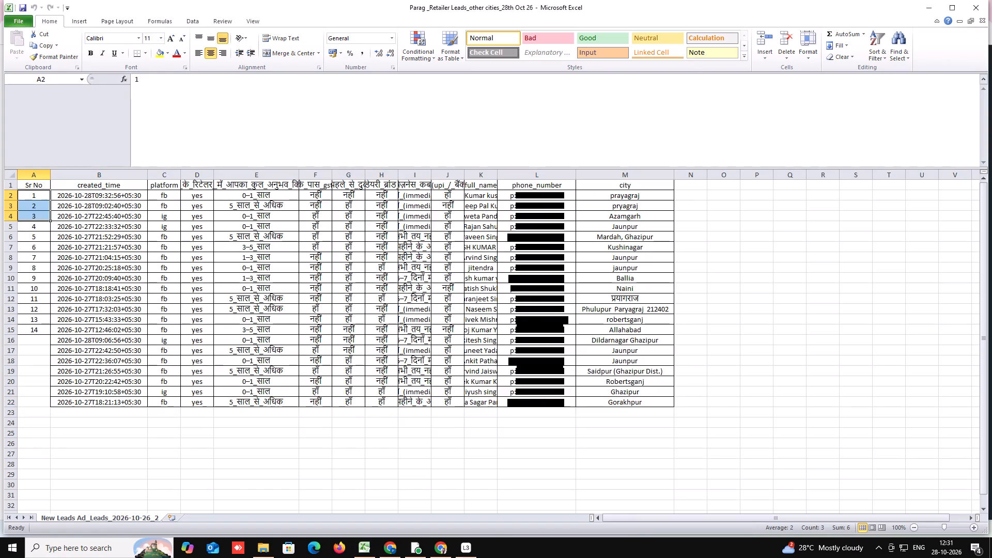
left_click_drag(50, 220, 48, 407)
left_click(109, 445)
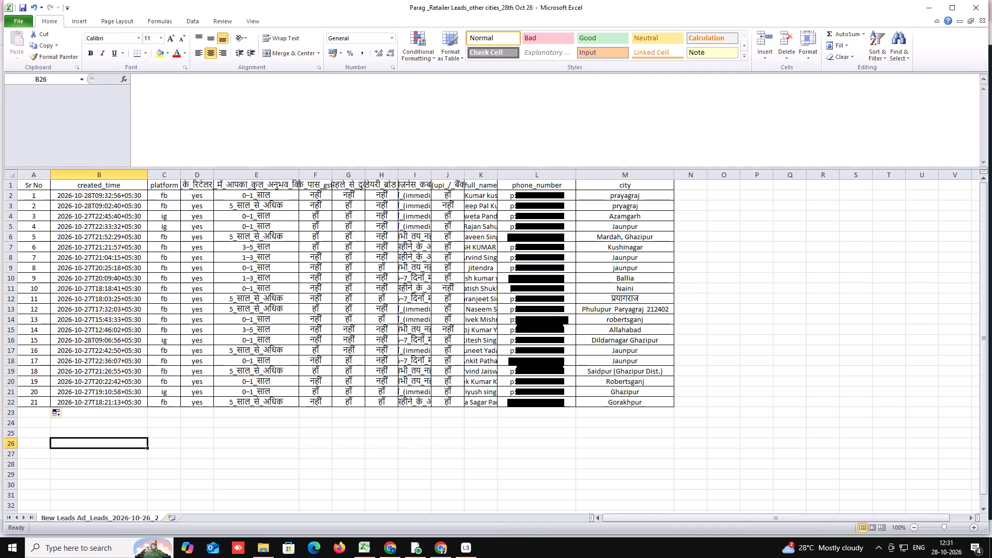
Save the Parag Retailer Leads other cities workbook and close it.
left_click(24, 22)
left_click(29, 35)
left_click(24, 21)
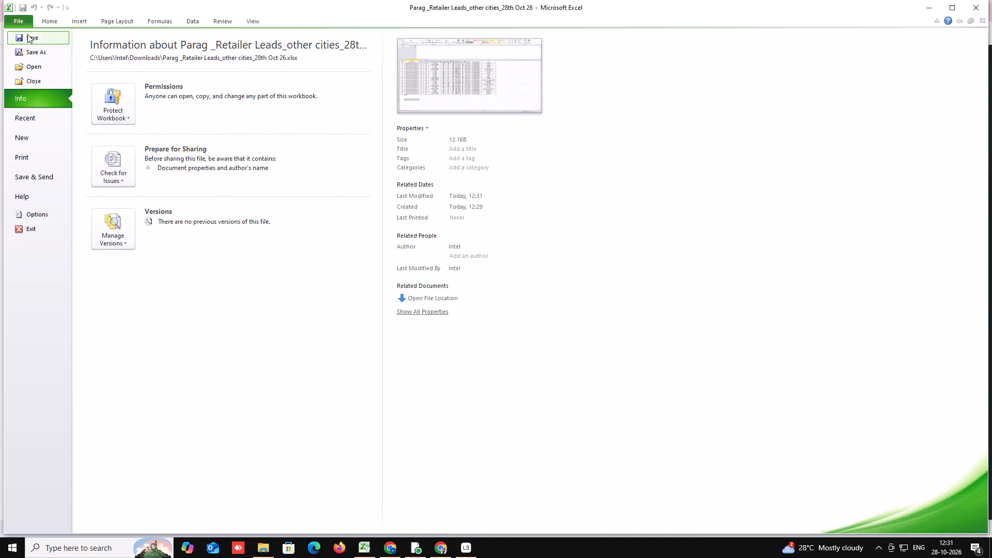
left_click(27, 35)
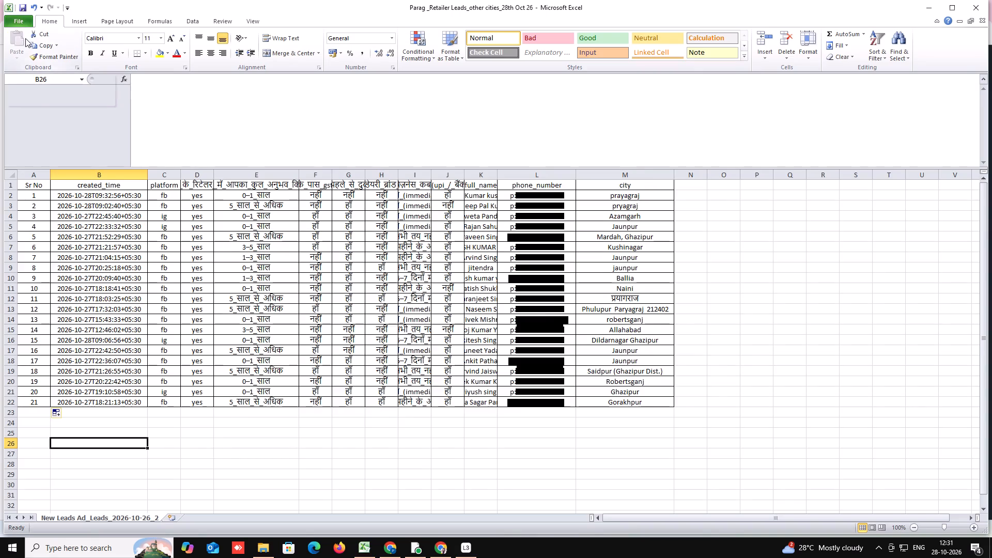
left_click(20, 20)
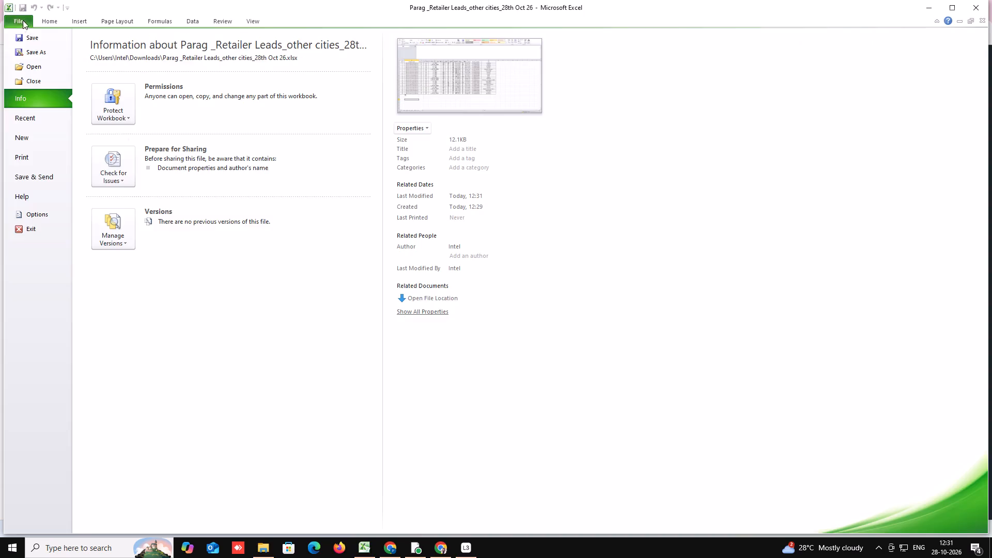
left_click(30, 33)
left_click(974, 5)
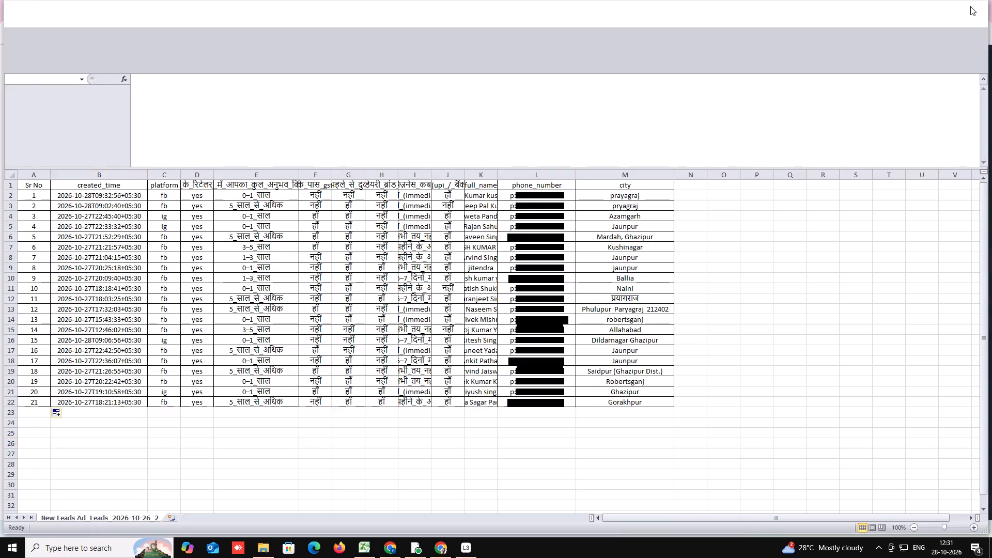
Switch to the Chrome window with Meta Ads Manager.
left_click(392, 548)
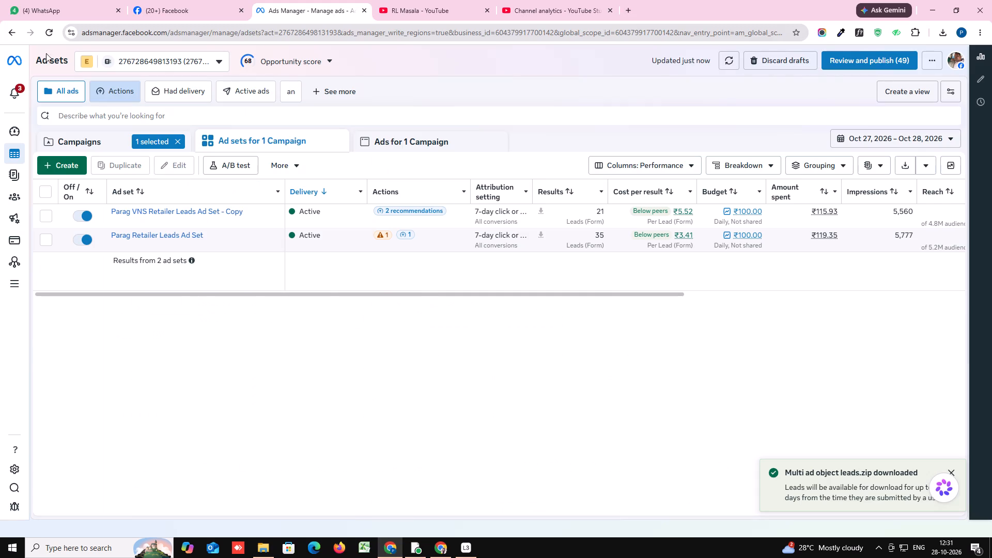